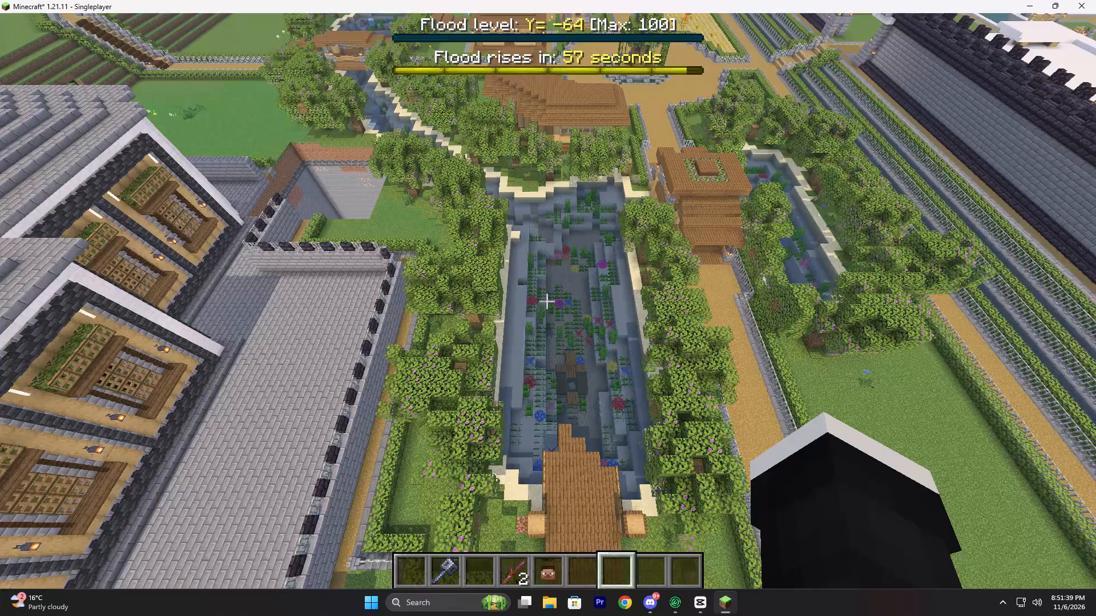
# Position the player at the end of the wooden dock facing the pond, and cycle through the camera perspectives.
pyautogui.press('d')
pyautogui.press('d')
pyautogui.press('d')
pyautogui.press('d')
pyautogui.press('d')
pyautogui.press('d')
pyautogui.press('d')
pyautogui.press('d')
pyautogui.press('d')
pyautogui.press('d')
pyautogui.press('d')
pyautogui.press('d')
pyautogui.press('d')
pyautogui.press('d')
pyautogui.press('d')
pyautogui.press('d')
pyautogui.press('d')
pyautogui.press('d')
pyautogui.press('w')
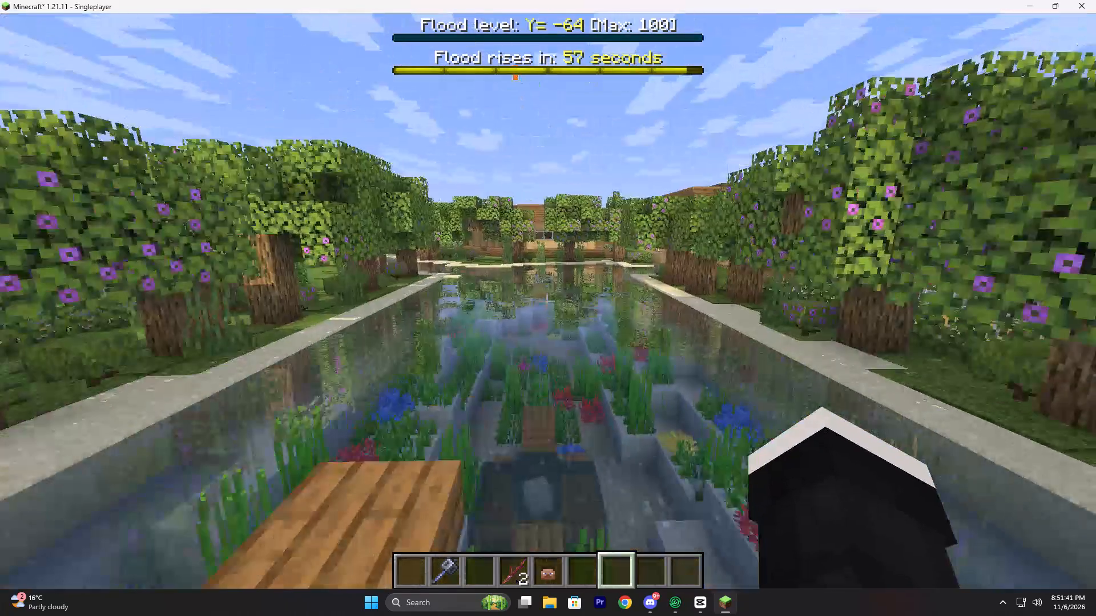
pyautogui.press('F5')
pyautogui.press('F5')
pyautogui.press('F5')
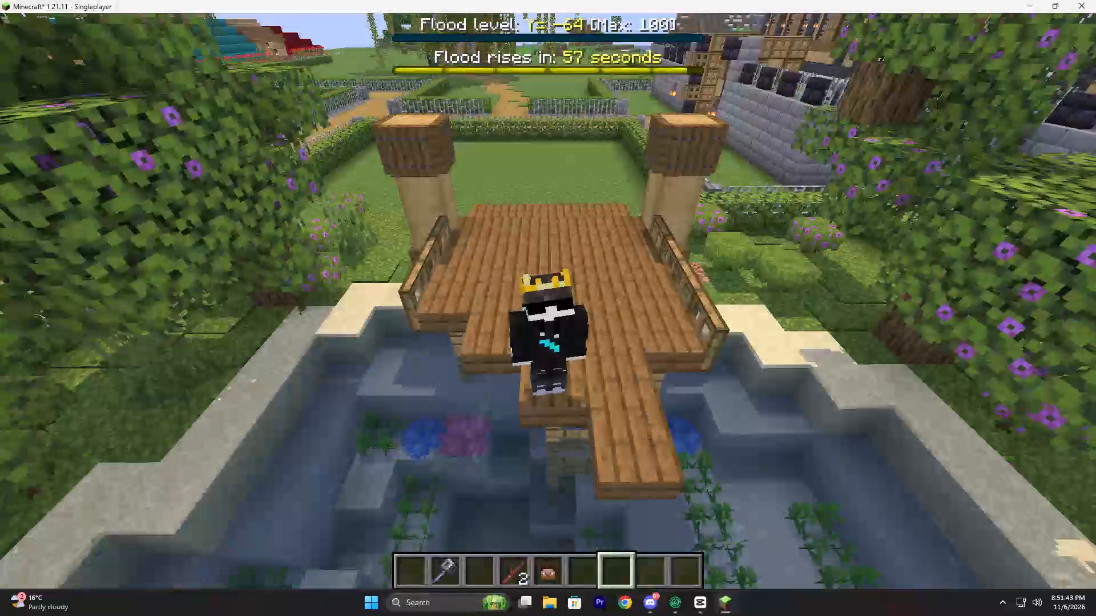
# Start a Flashback replay recording of the player on the dock and finish it after a few seconds.
pyautogui.press('Escape')
pyautogui.moveTo(748, 229); pyautogui.dragTo(548, 301)
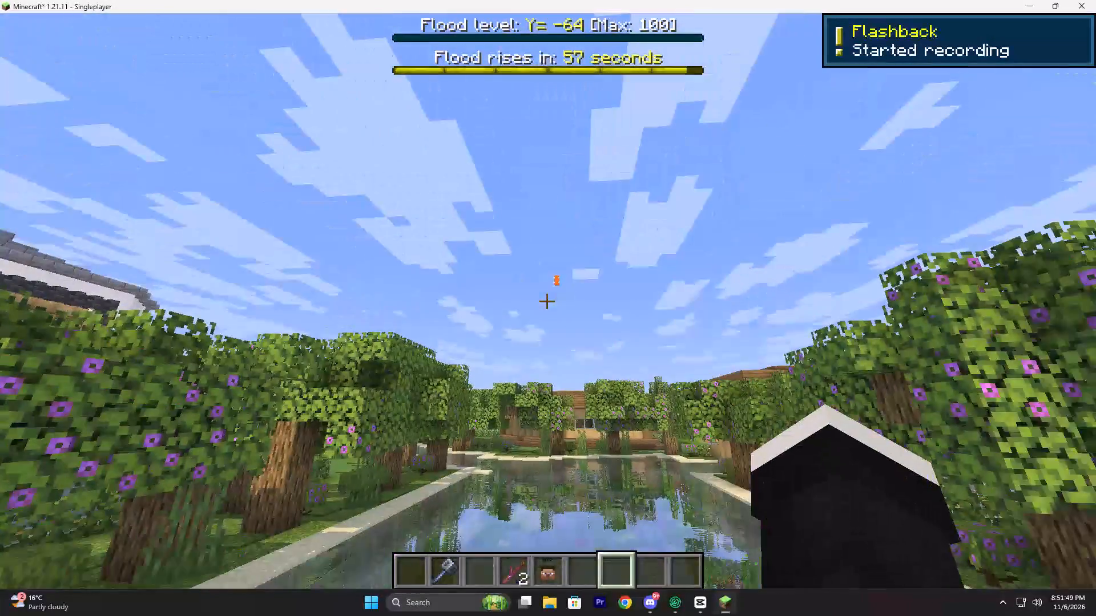
pyautogui.press('Escape')
pyautogui.click(732, 230)
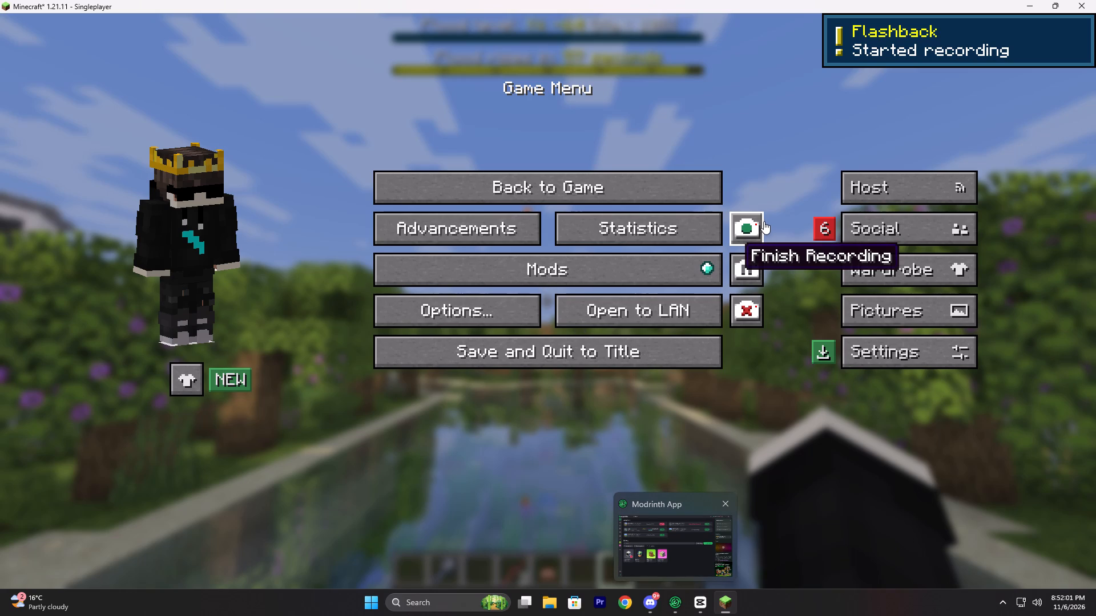
pyautogui.click(72, 72)
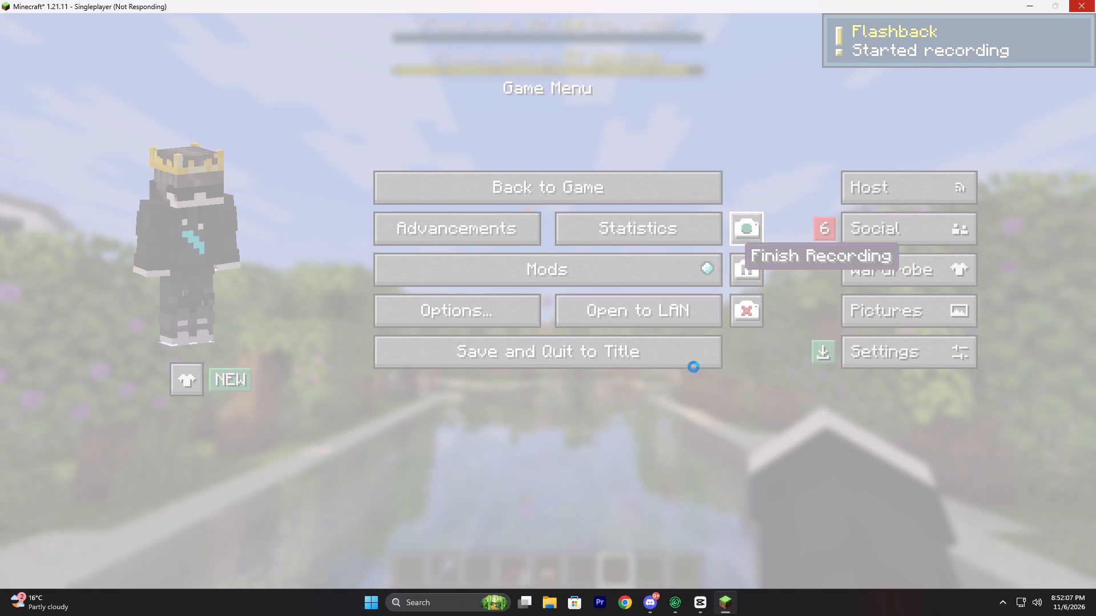
# Switch to CapCut, play the walking clips around 27 seconds in project 1105, and return the playhead to the start.
pyautogui.doubleClick(702, 593)
pyautogui.doubleClick(559, 415)
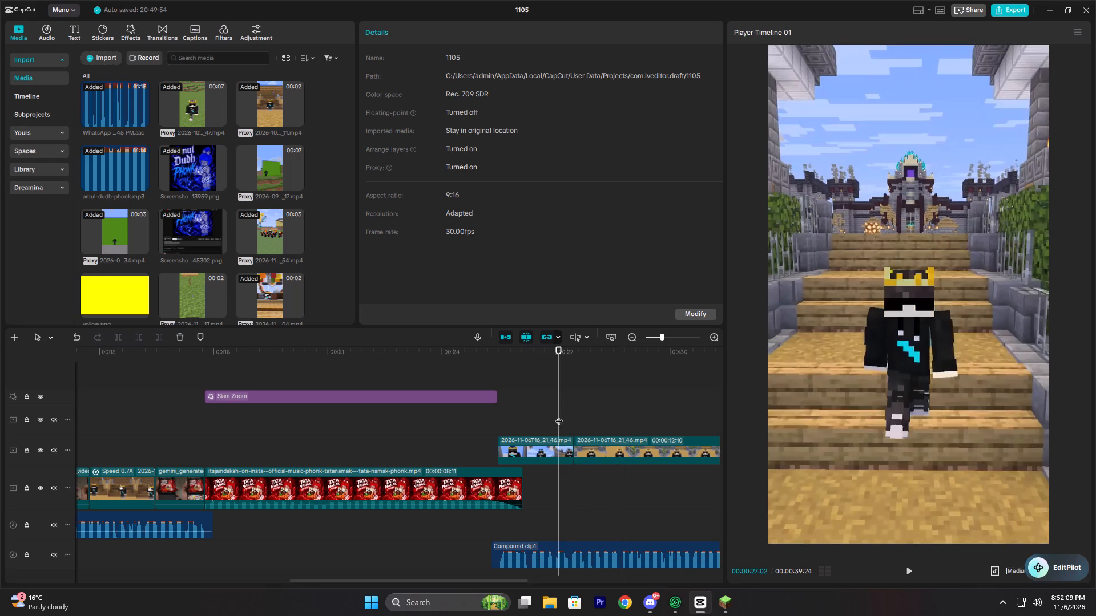
pyautogui.press('space')
pyautogui.press('space')
pyautogui.press('space')
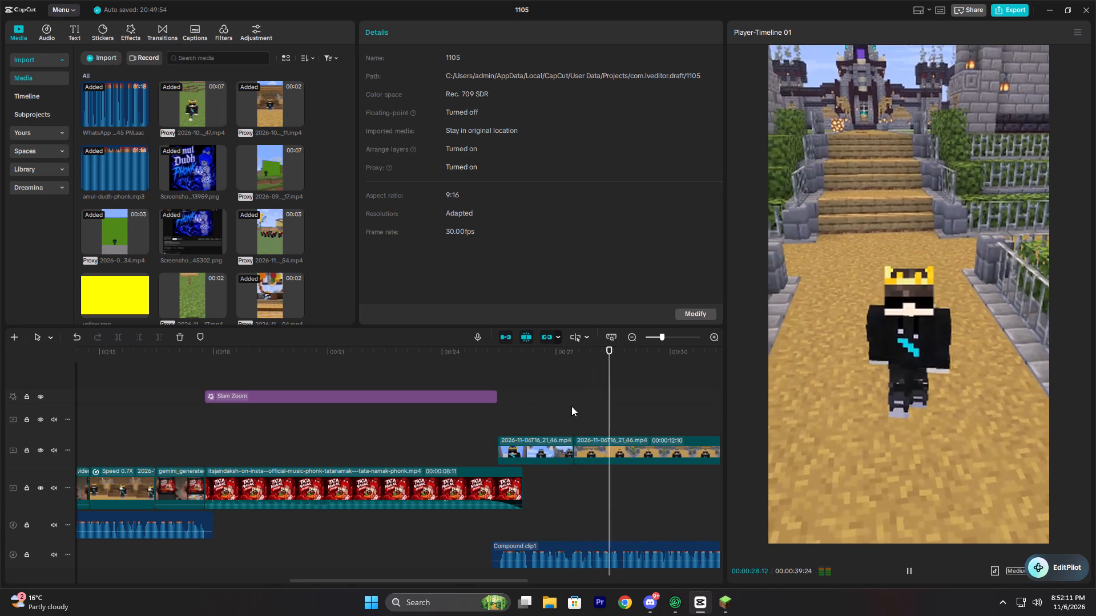
pyautogui.press('space')
pyautogui.doubleClick(511, 410)
pyautogui.press('space')
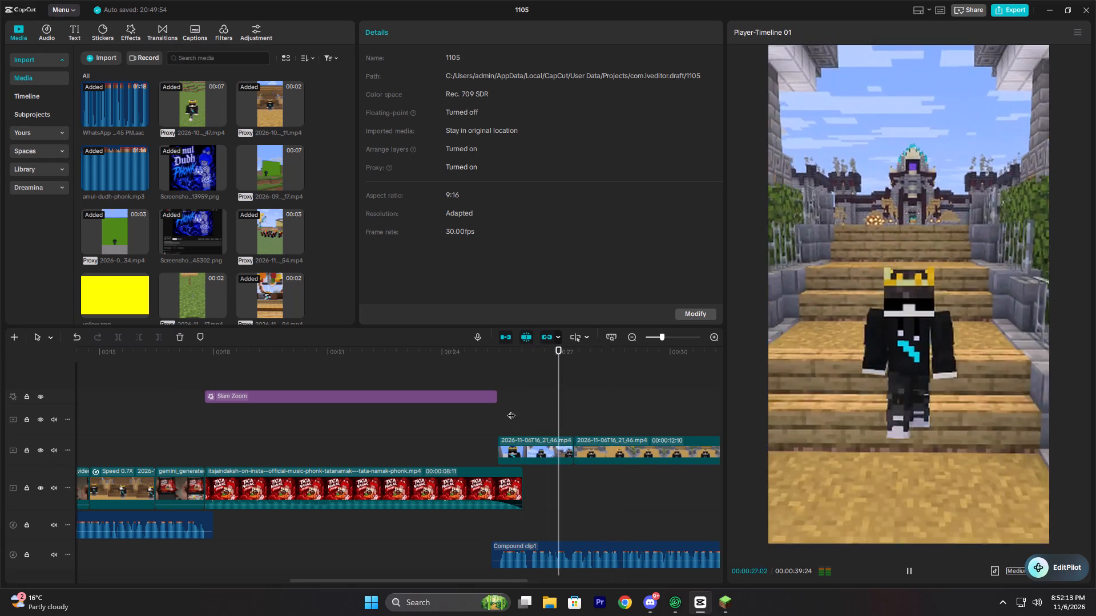
pyautogui.press('space')
pyautogui.click(514, 411)
pyautogui.moveTo(514, 411); pyautogui.dragTo(0, 511)
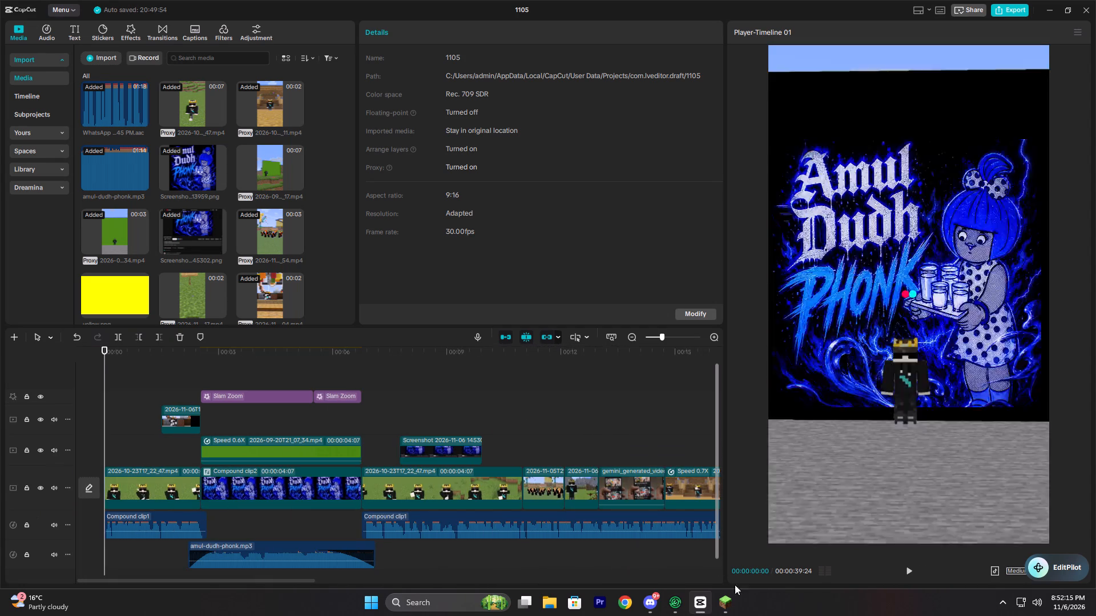
# Switch back to Minecraft and save the finished replay under its default name.
pyautogui.click(720, 607)
pyautogui.click(478, 399)
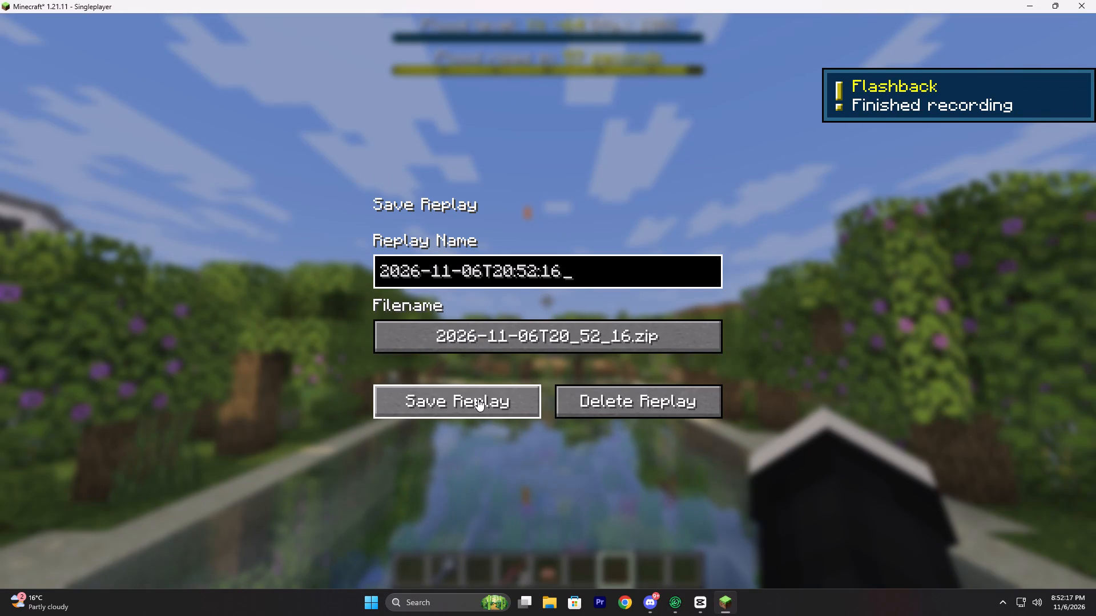
# Save and quit the world to the title screen, and open the newest replay in the Flashback replay list.
pyautogui.press('Escape')
pyautogui.click(562, 349)
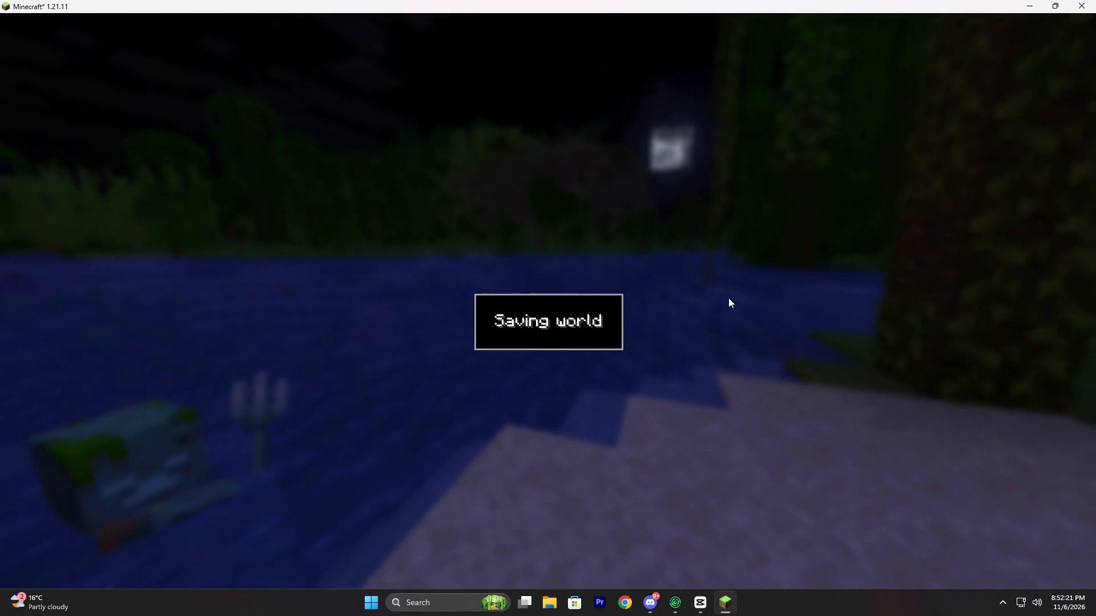
pyautogui.click(734, 367)
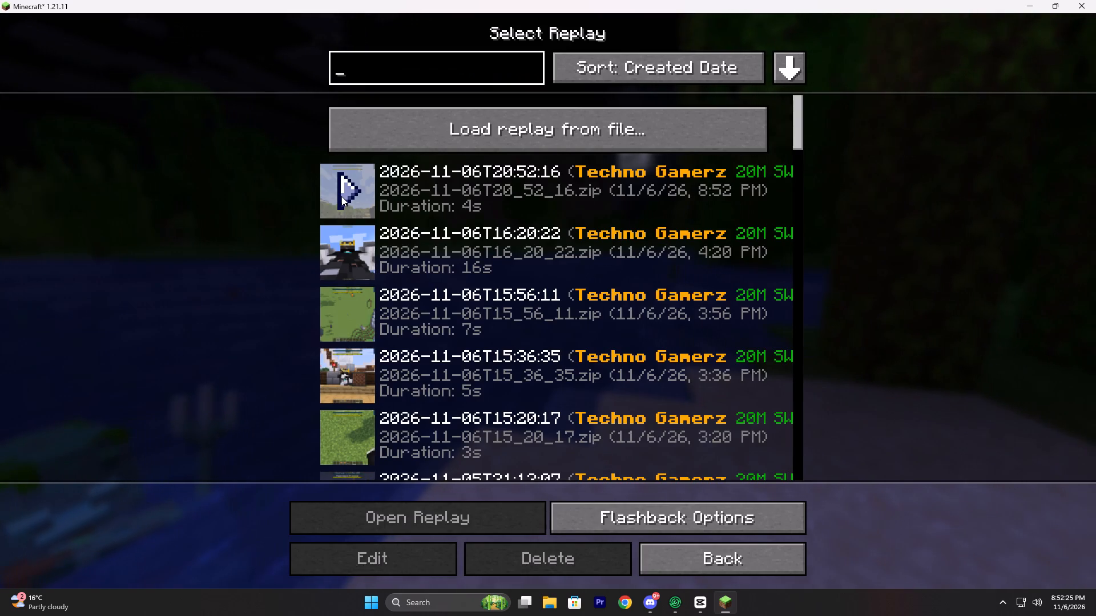
pyautogui.click(341, 196)
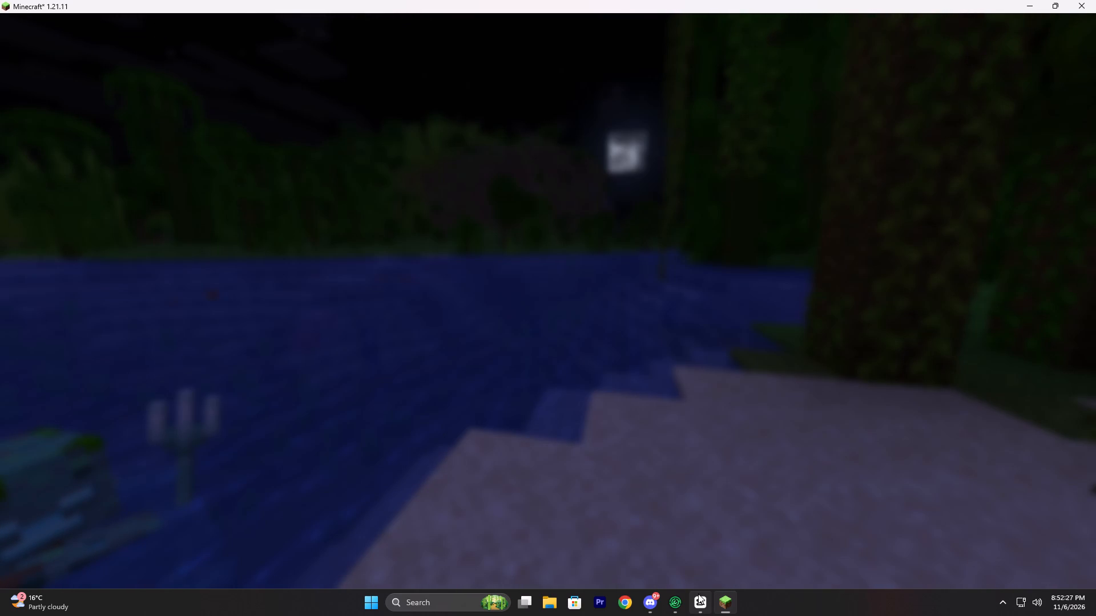
# Switch to CapCut and review the 1105 timeline from its start through the screenshot overlay near 8 seconds.
pyautogui.doubleClick(692, 565)
pyautogui.press('space')
pyautogui.tripleClick(134, 424)
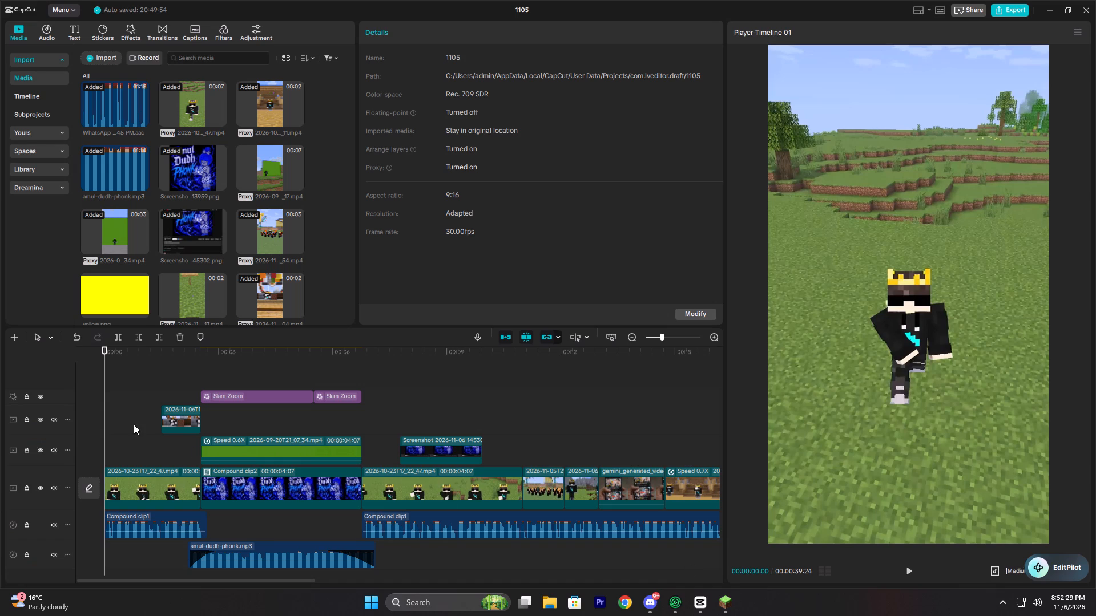
pyautogui.click(134, 424)
pyautogui.doubleClick(125, 422)
pyautogui.moveTo(124, 422); pyautogui.dragTo(100, 422)
pyautogui.press('space')
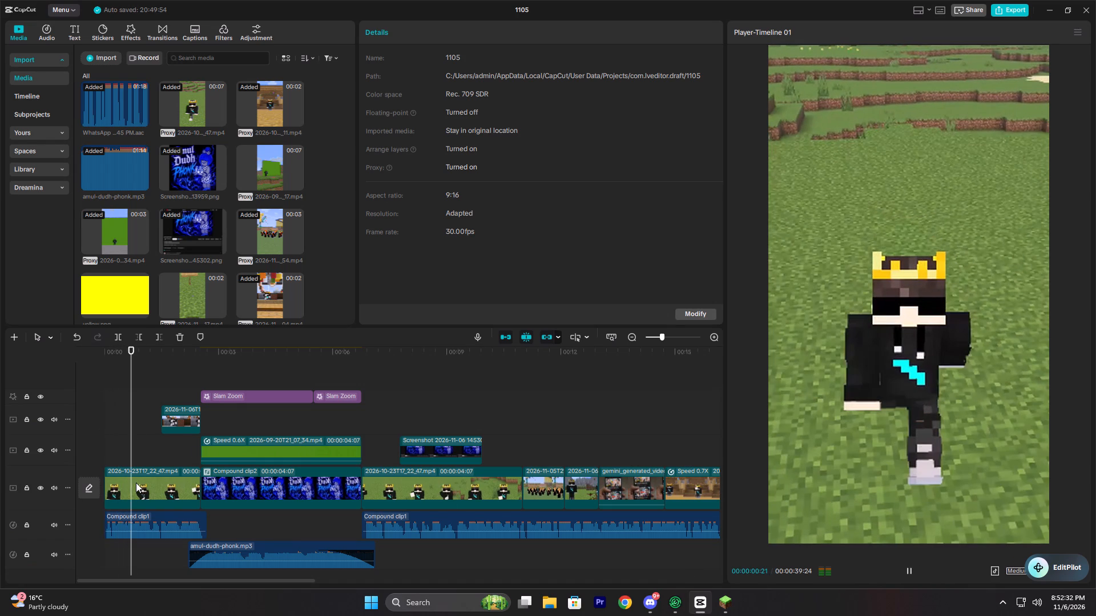
pyautogui.doubleClick(144, 424)
pyautogui.press('space')
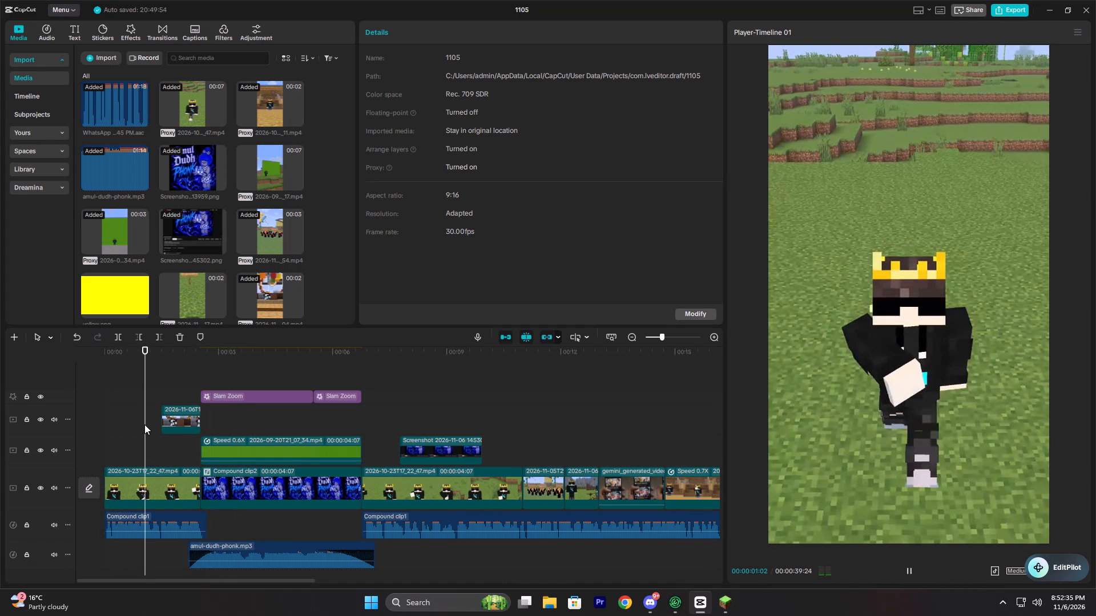
pyautogui.doubleClick(144, 407)
pyautogui.press('space')
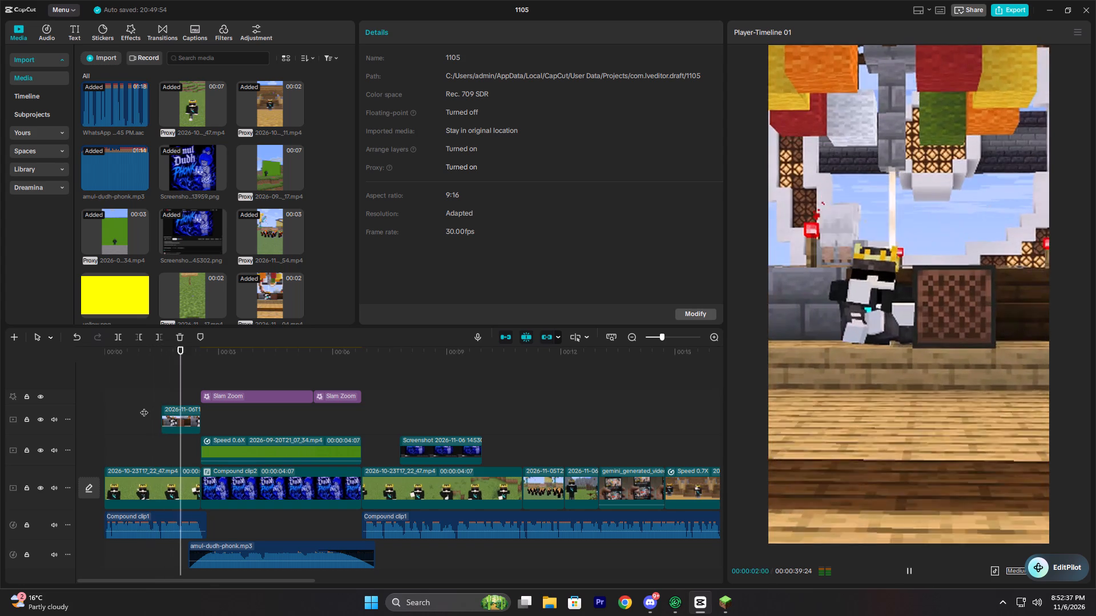
pyautogui.keyDown('ctrl'); pyautogui.scroll(-2, 363, 476); pyautogui.keyUp('ctrl')
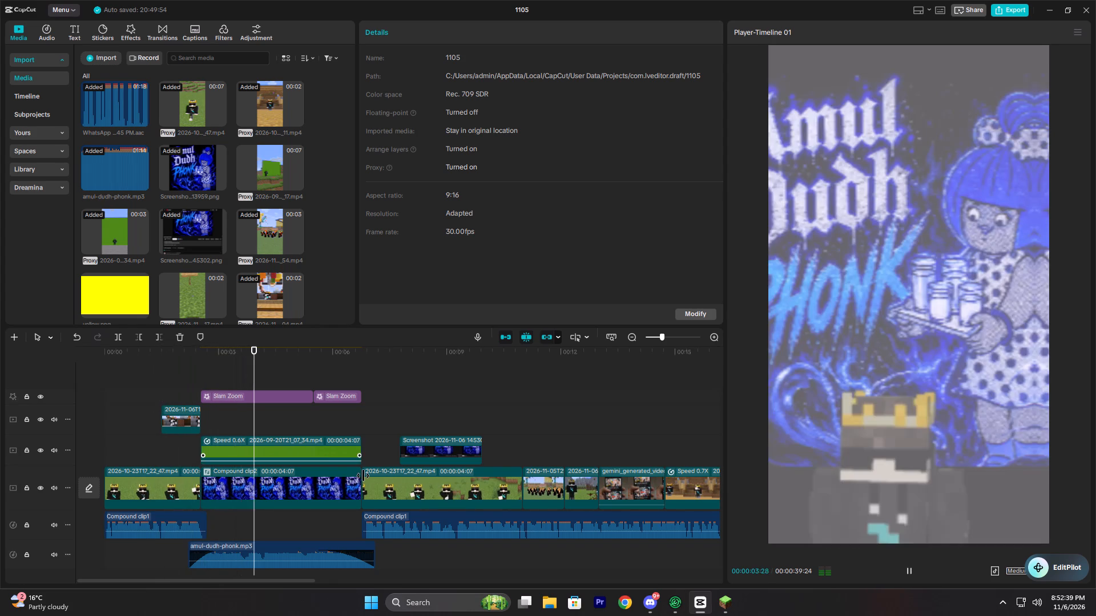
pyautogui.keyDown('ctrl'); pyautogui.scroll(-8, 363, 476); pyautogui.keyUp('ctrl')
pyautogui.keyDown('ctrl'); pyautogui.scroll(19, 364, 475); pyautogui.keyUp('ctrl')
pyautogui.keyDown('ctrl'); pyautogui.scroll(-2, 353, 449); pyautogui.keyUp('ctrl')
pyautogui.keyDown('ctrl'); pyautogui.scroll(14, 352, 449); pyautogui.keyUp('ctrl')
pyautogui.keyDown('ctrl'); pyautogui.scroll(-9, 360, 449); pyautogui.keyUp('ctrl')
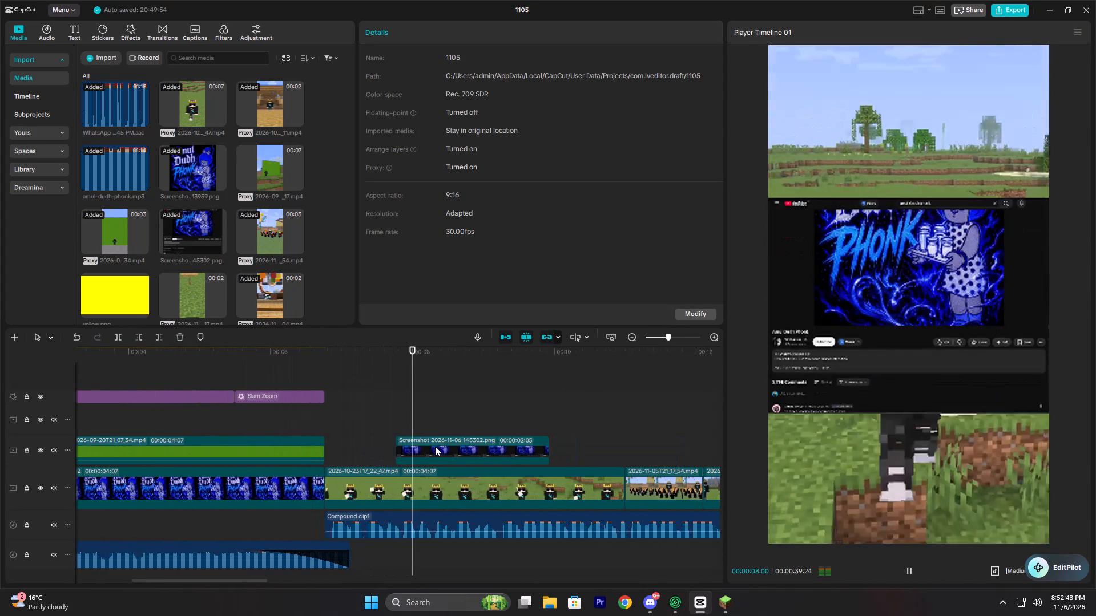
pyautogui.hotkey('ctrl', 'space')
pyautogui.click(398, 422)
# Return to the Minecraft replay, close the game menu, and aim the camera at the player from across the pond.
pyautogui.click(719, 603)
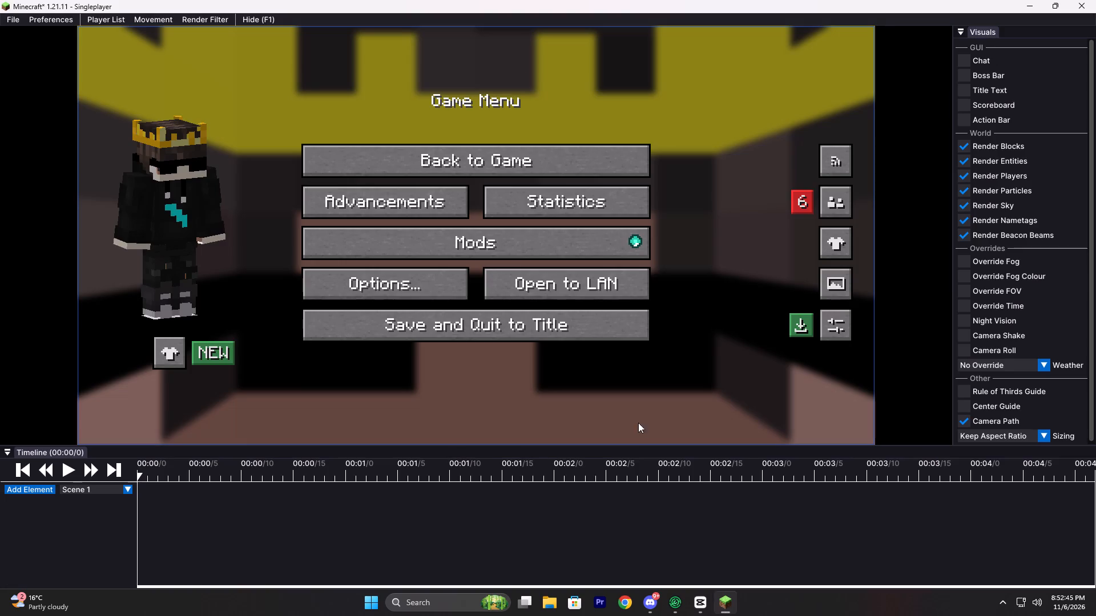
pyautogui.doubleClick(537, 167)
pyautogui.press('s')
pyautogui.press('w')
pyautogui.keyDown('ctrl'); pyautogui.moveTo(503, 281); pyautogui.dragTo(551, 302); pyautogui.keyUp('ctrl')
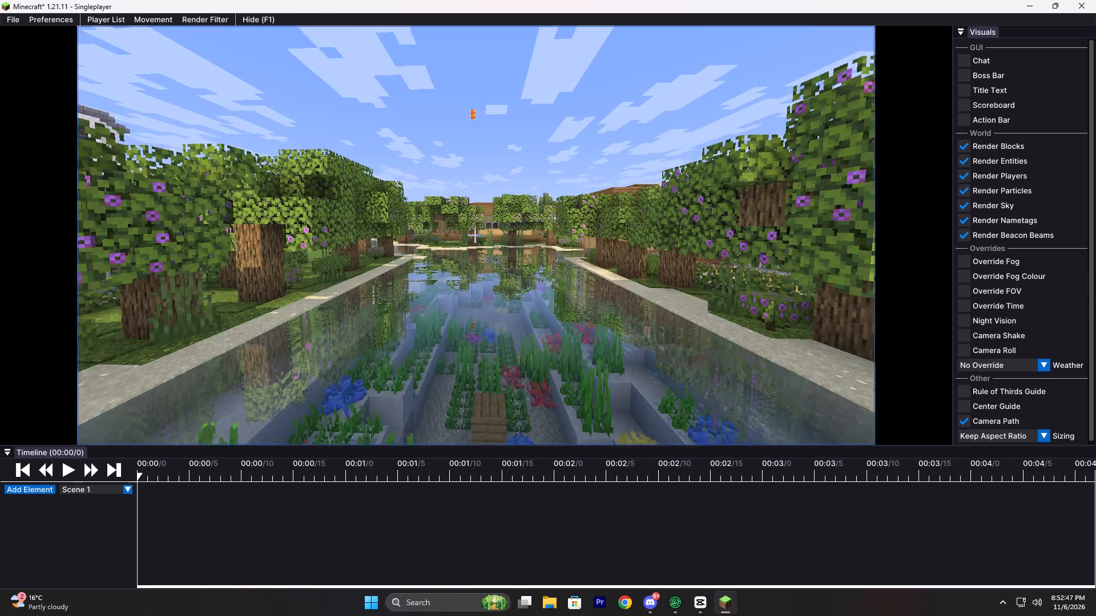
pyautogui.keyDown('ctrl'); pyautogui.moveTo(551, 302); pyautogui.dragTo(548, 301); pyautogui.keyUp('ctrl')
pyautogui.press('s')
pyautogui.press('w')
pyautogui.press('d')
pyautogui.rightClick(476, 235)
pyautogui.press('a')
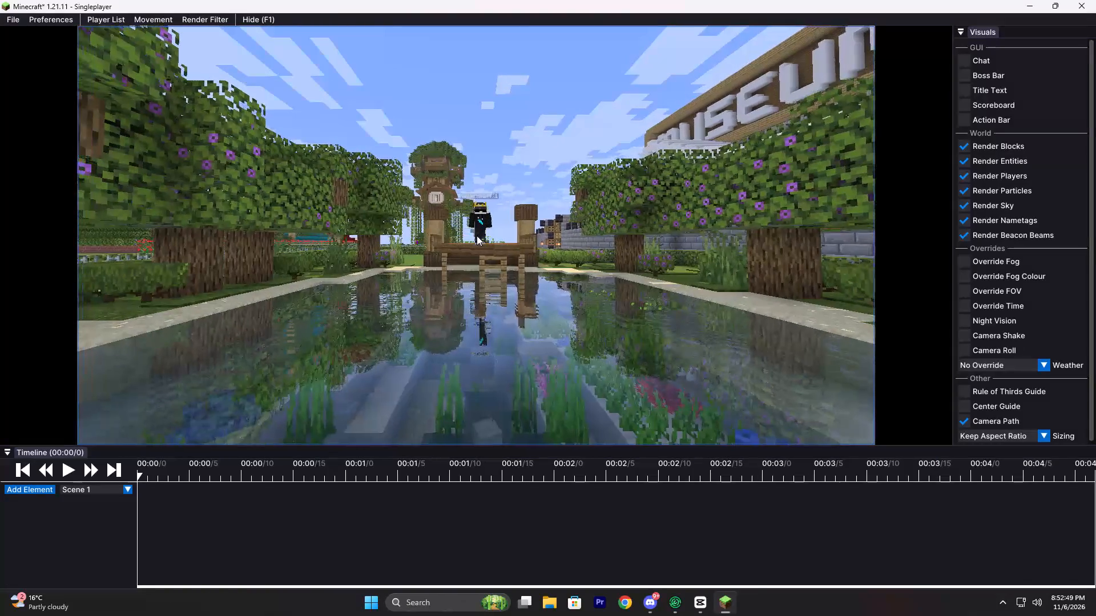
pyautogui.press('a')
pyautogui.rightClick(495, 212)
pyautogui.click(517, 241)
pyautogui.click(524, 207)
pyautogui.press('w')
pyautogui.press('d')
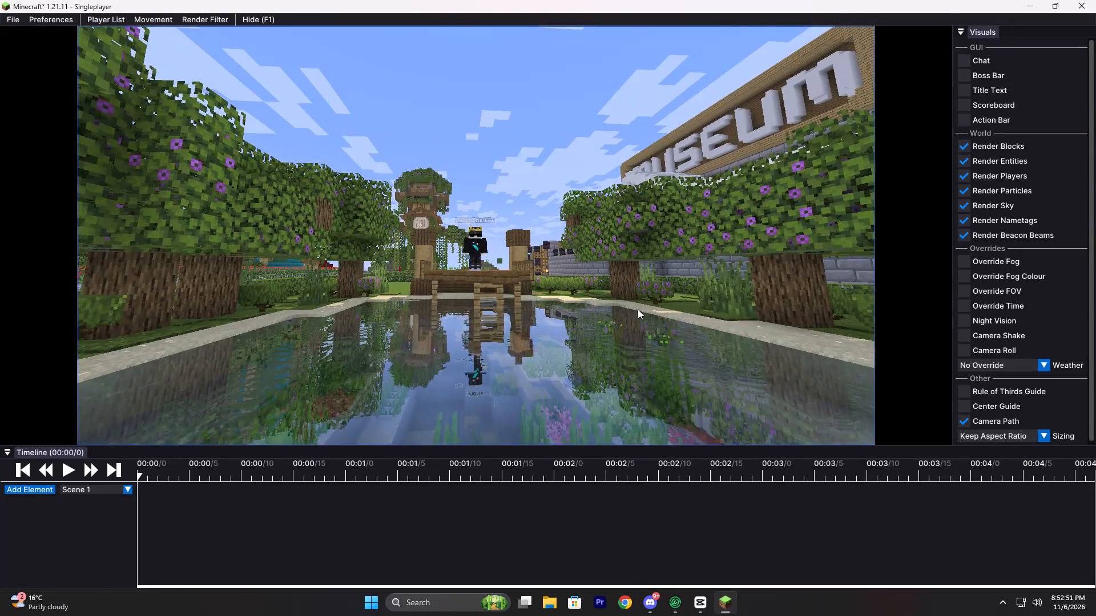
# Fly the replay camera closer to the dock and centre it on the player again.
pyautogui.moveTo(637, 310); pyautogui.dragTo(548, 301)
pyautogui.press('space')
pyautogui.press('a')
pyautogui.press('a')
pyautogui.rightClick(476, 235)
pyautogui.press('d')
pyautogui.press('a')
pyautogui.press('a')
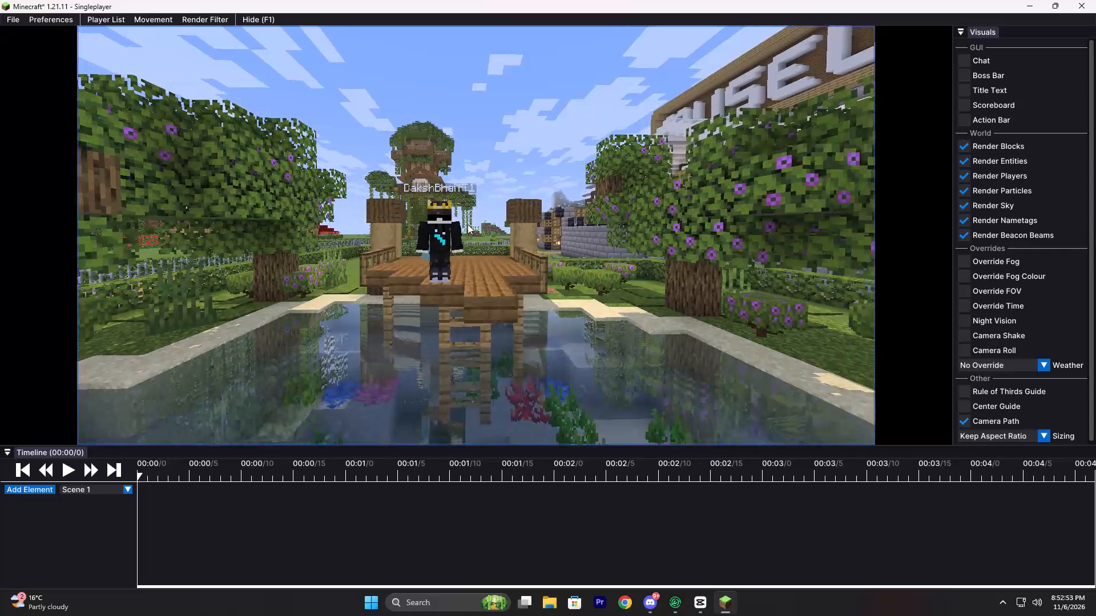
pyautogui.rightClick(468, 224)
pyautogui.click(485, 248)
pyautogui.click(497, 189)
# Set the replay view sizing to Change Aspect Ratio with the 9:16 (Shorts) aspect.
pyautogui.scroll(-4, 1013, 372)
pyautogui.click(1008, 432)
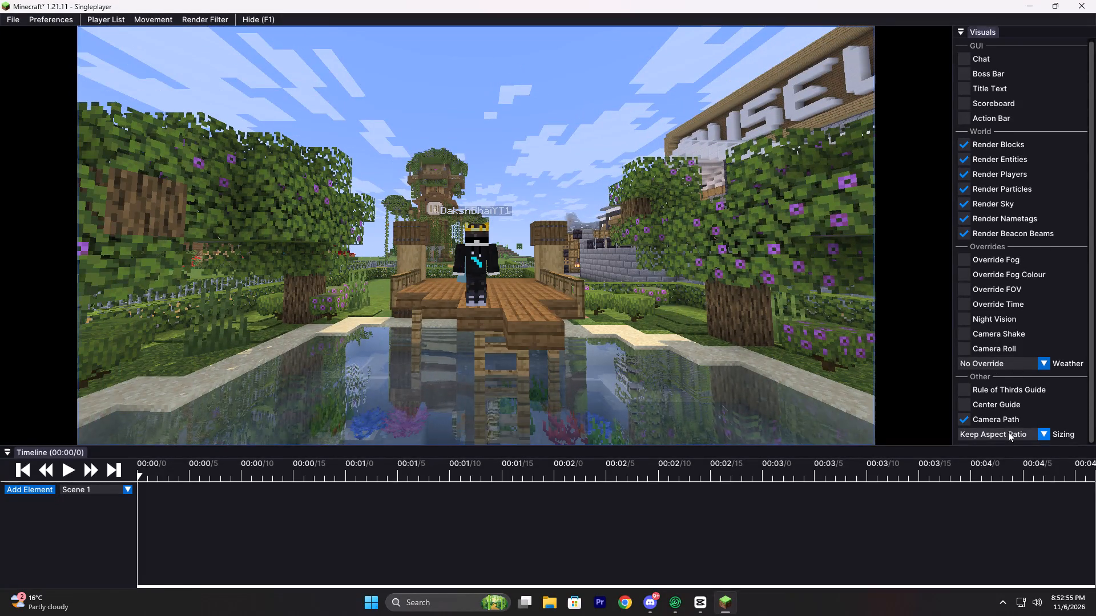
pyautogui.click(1010, 460)
pyautogui.scroll(-2, 1014, 440)
pyautogui.click(1014, 440)
pyautogui.click(1014, 436)
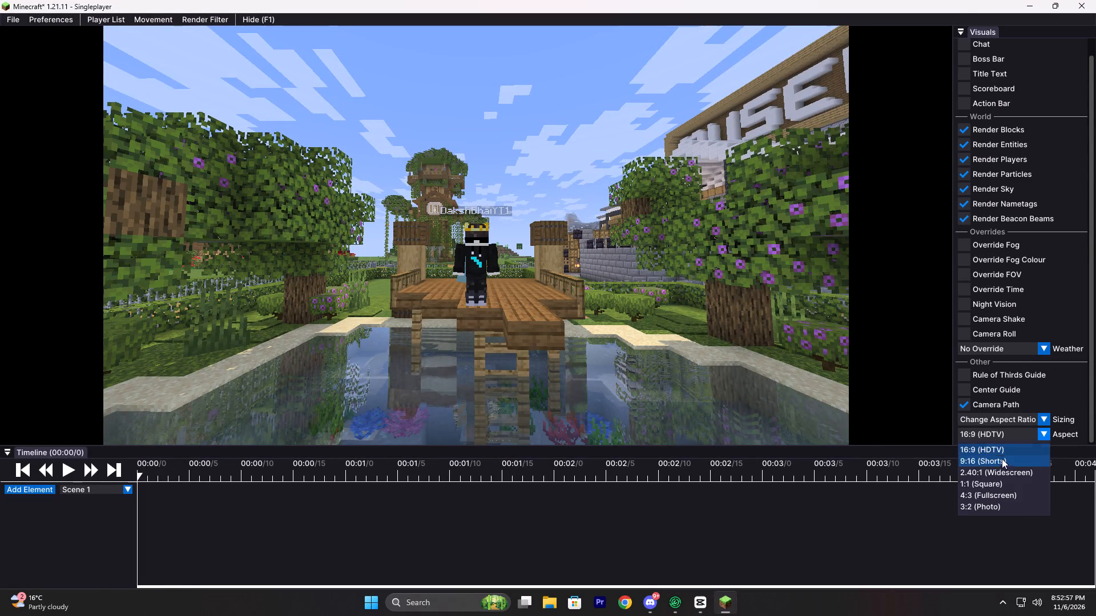
pyautogui.click(1002, 459)
# Adjust the camera's distance in front of the player and turn off nametag rendering.
pyautogui.press('w')
pyautogui.press('w')
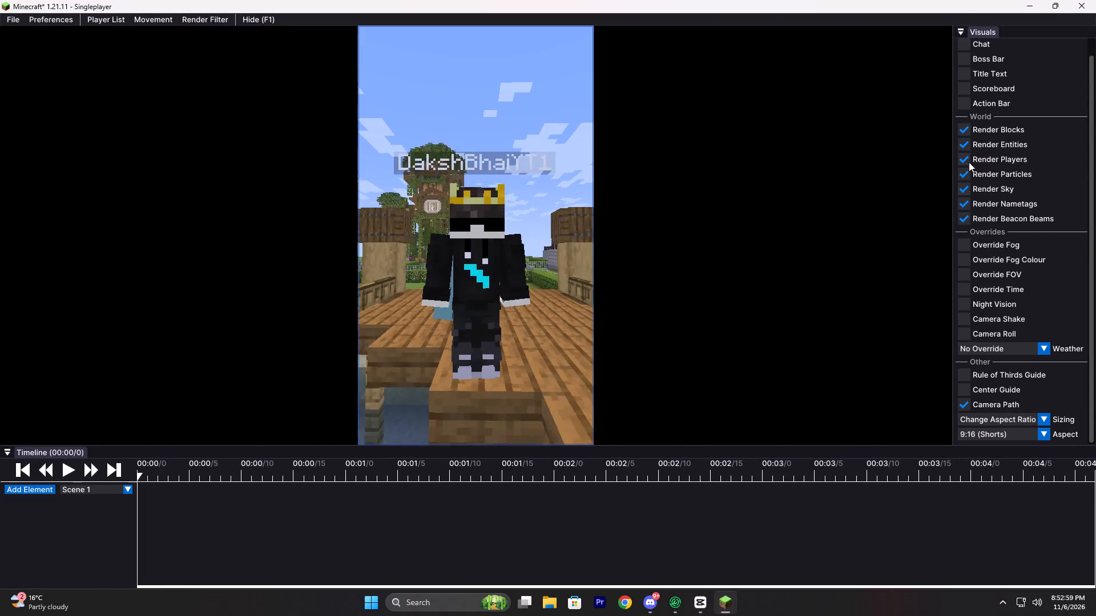
pyautogui.press('s')
pyautogui.press('s')
pyautogui.press('s')
pyautogui.press('s')
pyautogui.press('s')
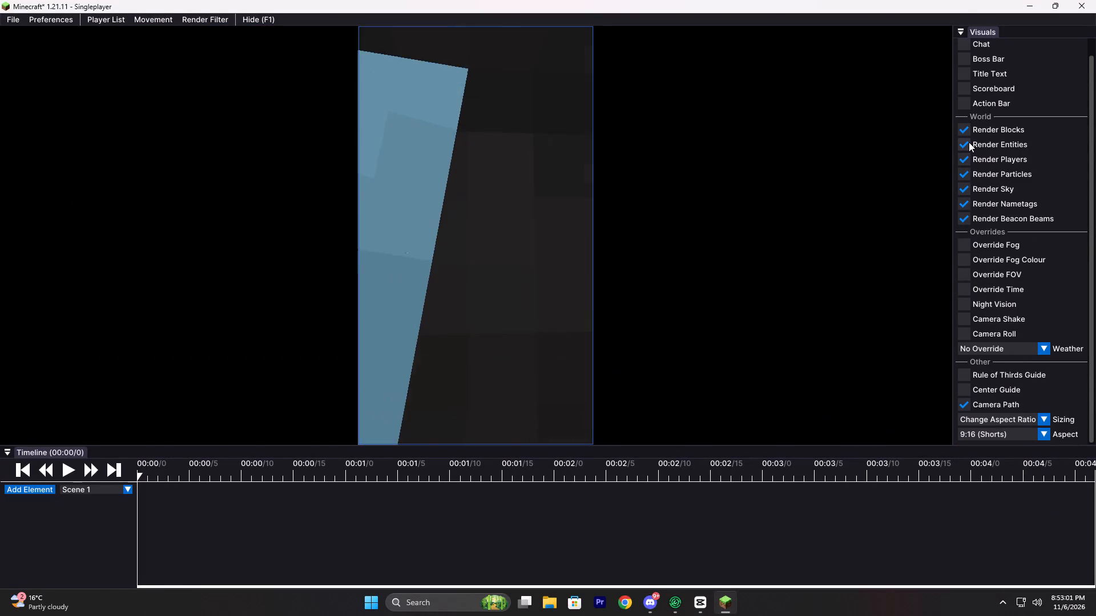
pyautogui.press('w')
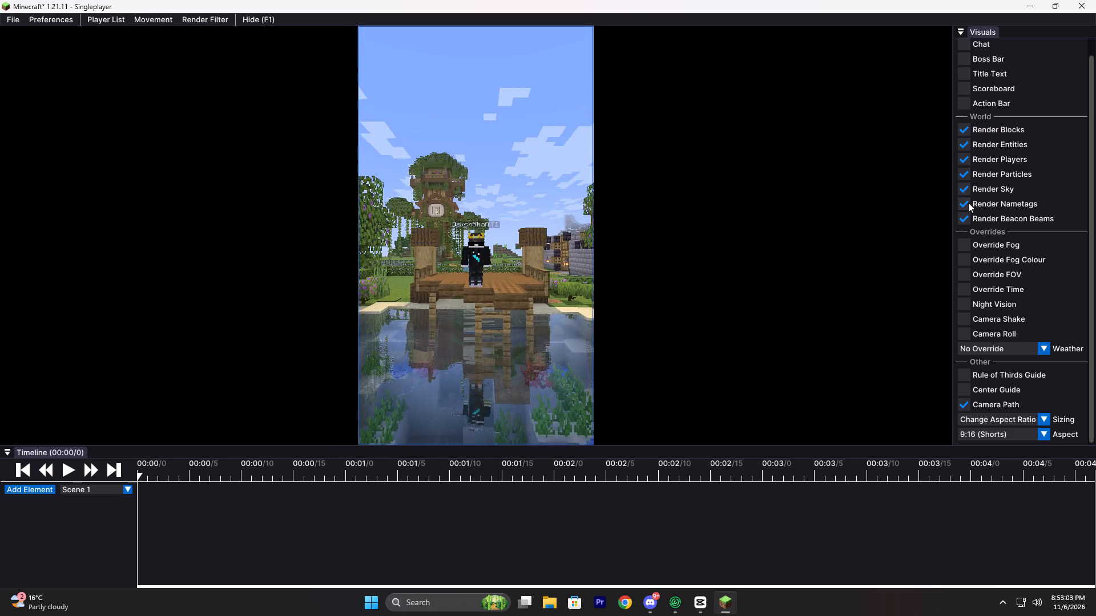
pyautogui.click(966, 203)
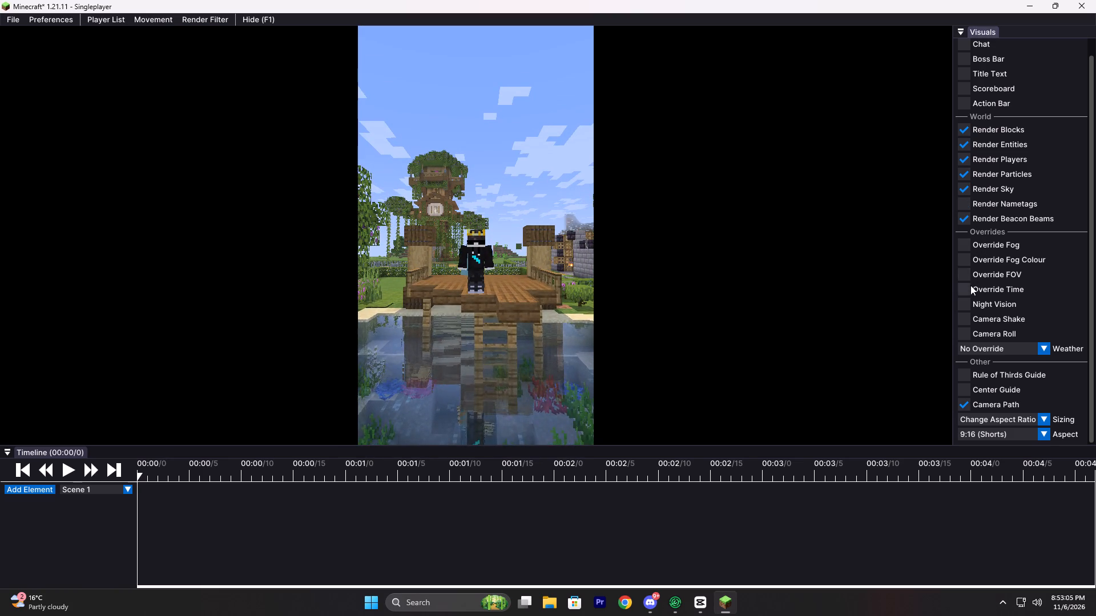
# Enable the FOV override and set the FOV to 49.5.
pyautogui.click(966, 275)
pyautogui.moveTo(1008, 287); pyautogui.dragTo(1000, 287)
pyautogui.click(1000, 287)
# Re-aim the camera at the player and adjust its distance to frame the player and dock in the vertical view.
pyautogui.press('s')
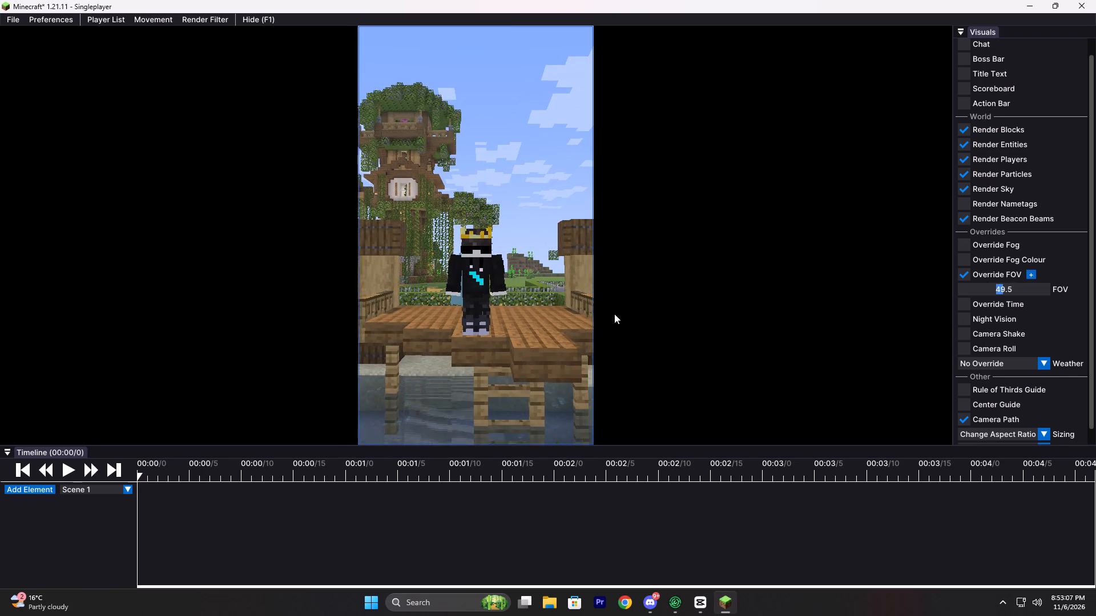
pyautogui.press('s')
pyautogui.moveTo(539, 315); pyautogui.dragTo(548, 301)
pyautogui.rightClick(476, 235)
pyautogui.click(502, 257)
pyautogui.click(503, 221)
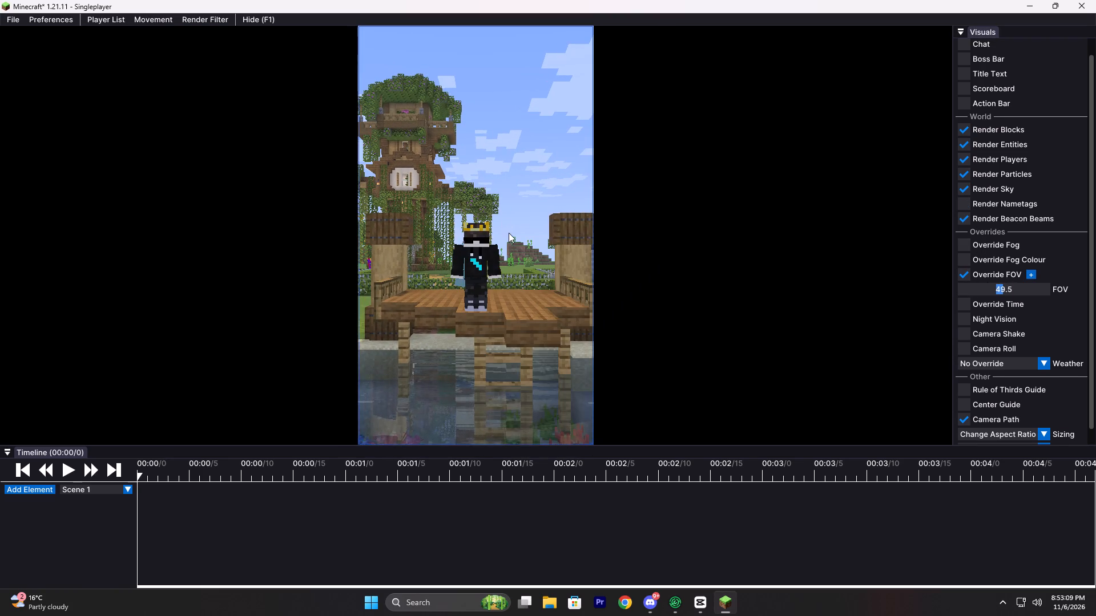
pyautogui.press('w')
pyautogui.press('w')
pyautogui.press('w')
pyautogui.press('w')
pyautogui.press('w')
pyautogui.press('w')
pyautogui.press('w')
pyautogui.press('w')
pyautogui.press('w')
pyautogui.press('w')
pyautogui.press('w')
pyautogui.press('w')
pyautogui.press('w')
pyautogui.press('w')
pyautogui.press('w')
pyautogui.press('w')
pyautogui.press('w')
pyautogui.press('s')
pyautogui.press('s')
pyautogui.press('s')
pyautogui.press('s')
pyautogui.press('s')
pyautogui.press('s')
pyautogui.press('s')
pyautogui.press('s')
pyautogui.press('s')
pyautogui.press('s')
pyautogui.press('s')
pyautogui.press('s')
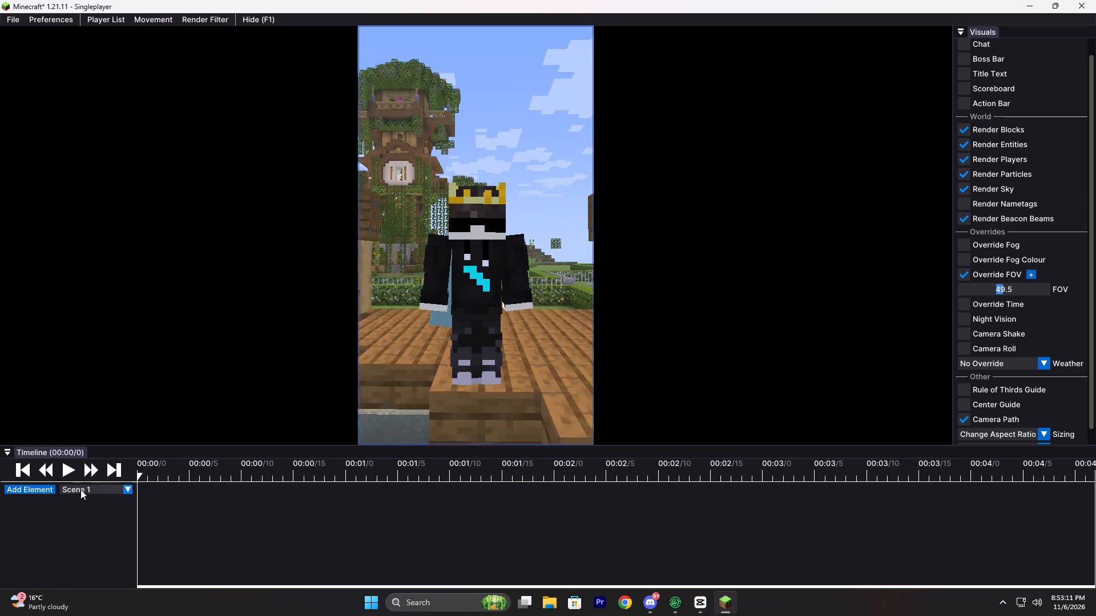
# Play the replay briefly from the start and pause it.
pyautogui.click(70, 464)
pyautogui.click(70, 464)
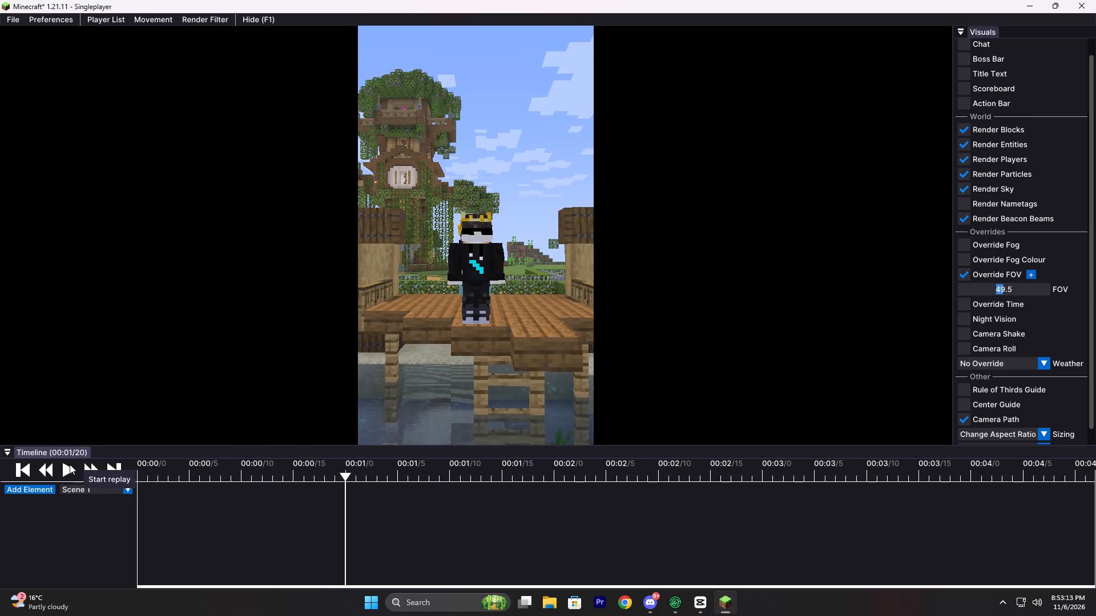
# Mark the start of the replay's export range at 00:01/20.
pyautogui.press('i')
# Play the replay briefly from 00:01/20 and pause it.
pyautogui.click(62, 467)
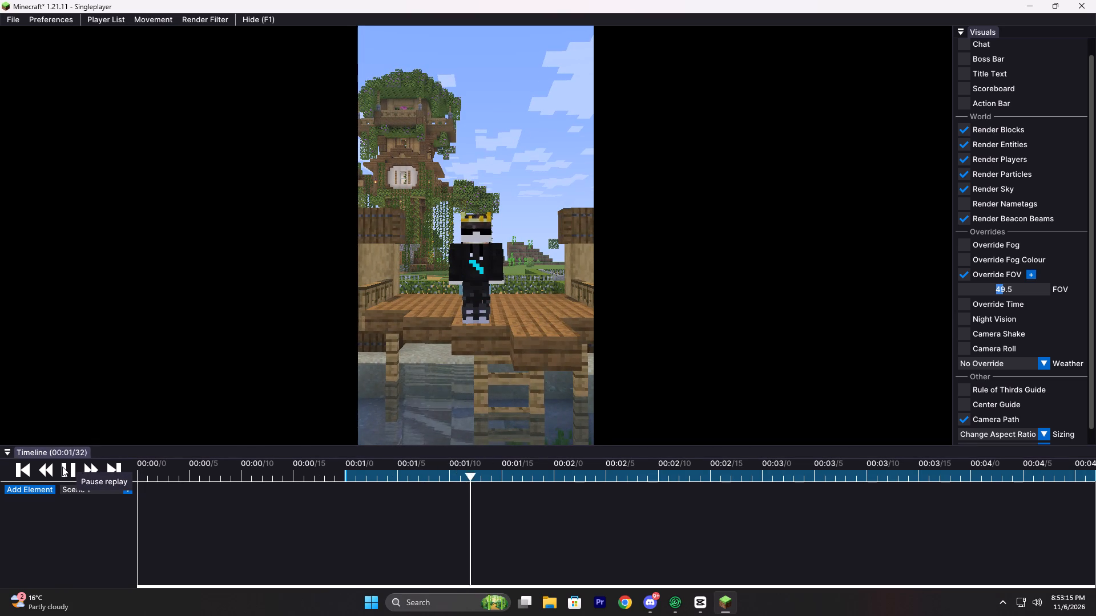
pyautogui.click(62, 467)
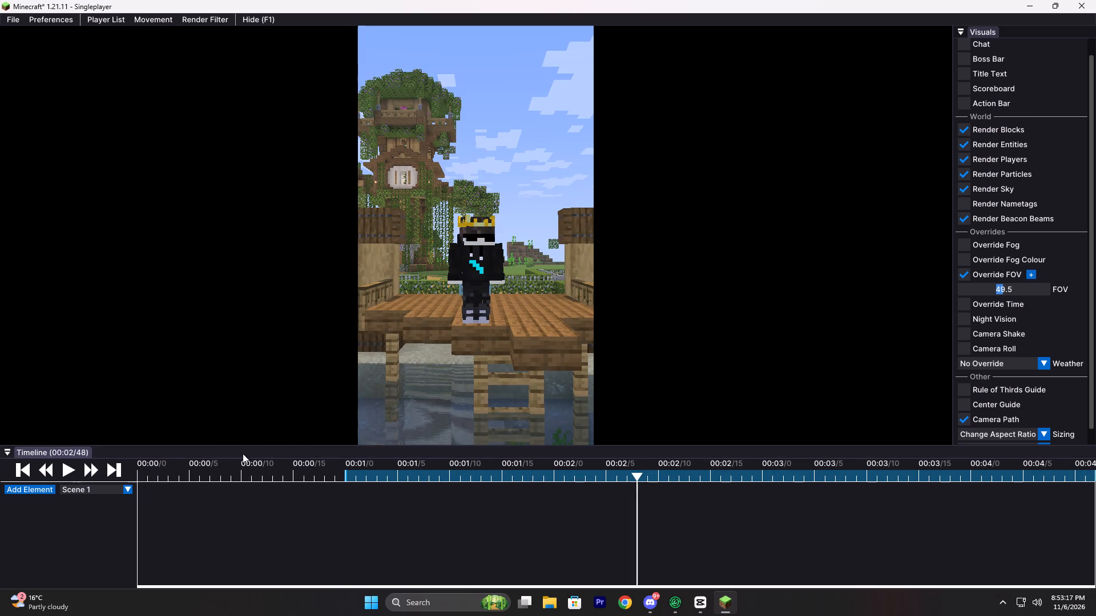
# Add a Camera track to the timeline and place a camera keyframe at 00:01/20.
pyautogui.click(346, 464)
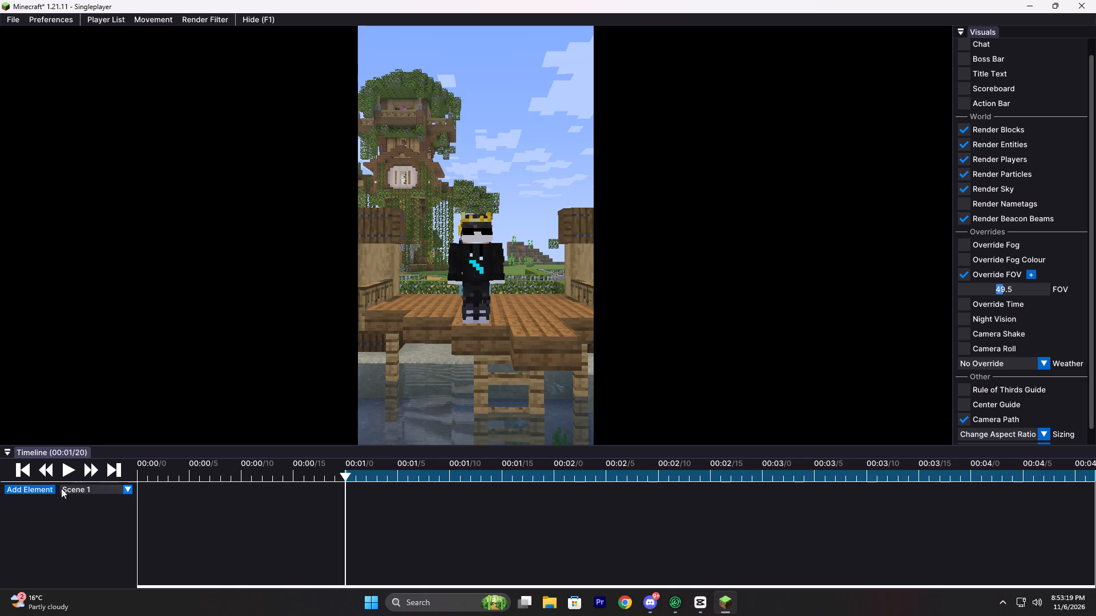
pyautogui.click(47, 490)
pyautogui.click(74, 477)
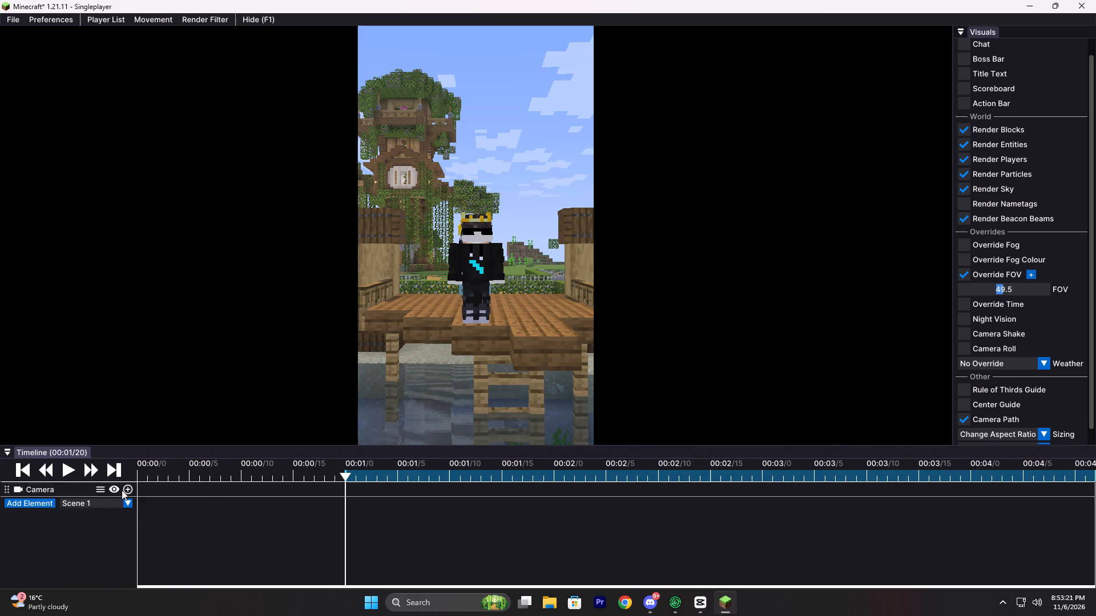
pyautogui.click(128, 486)
# Move the camera back from the player over the pond and add a second camera keyframe at 00:02/55.
pyautogui.write('wsws')
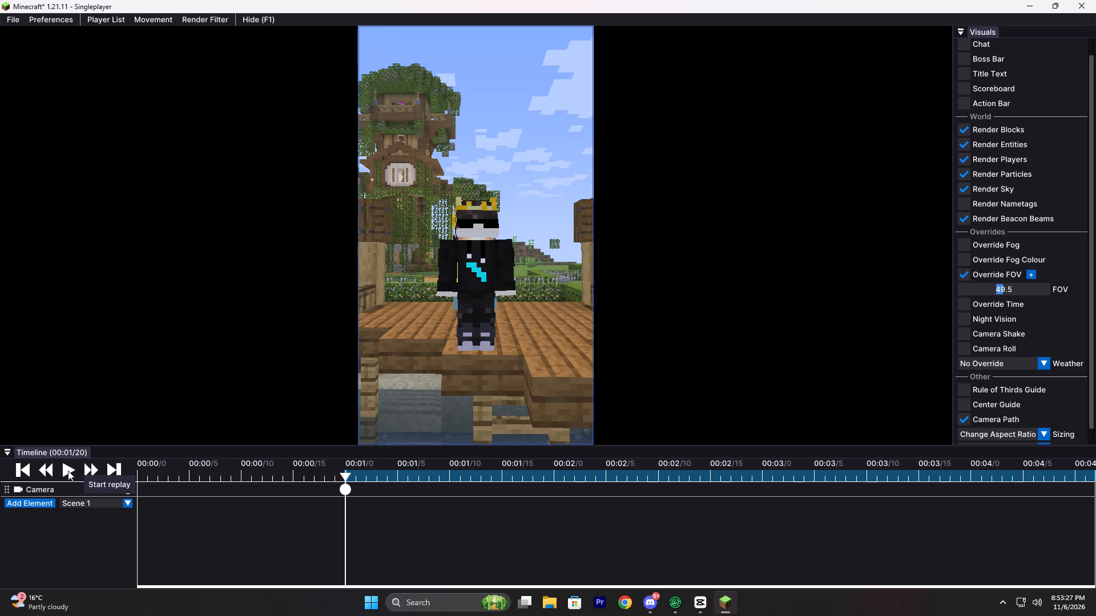
pyautogui.click(67, 471)
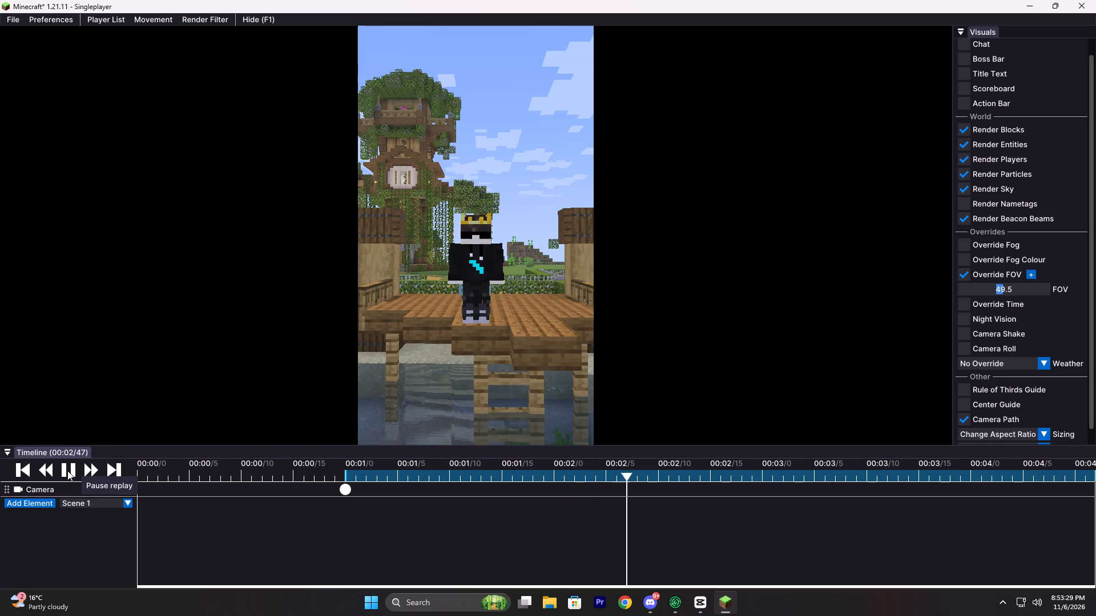
pyautogui.doubleClick(67, 471)
pyautogui.press('s')
pyautogui.doubleClick(67, 471)
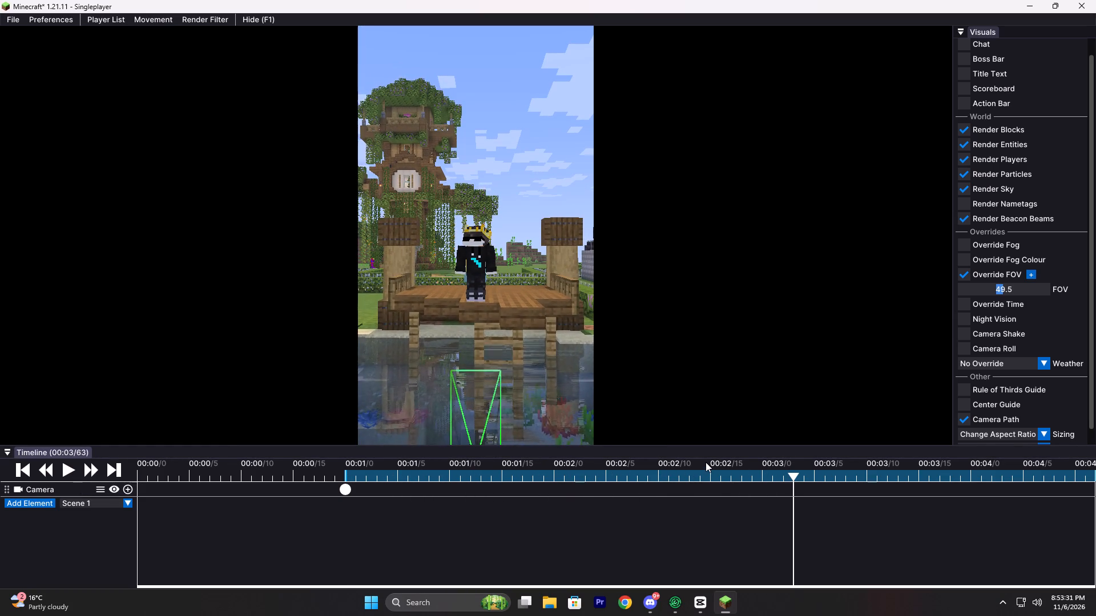
pyautogui.click(706, 462)
pyautogui.click(711, 475)
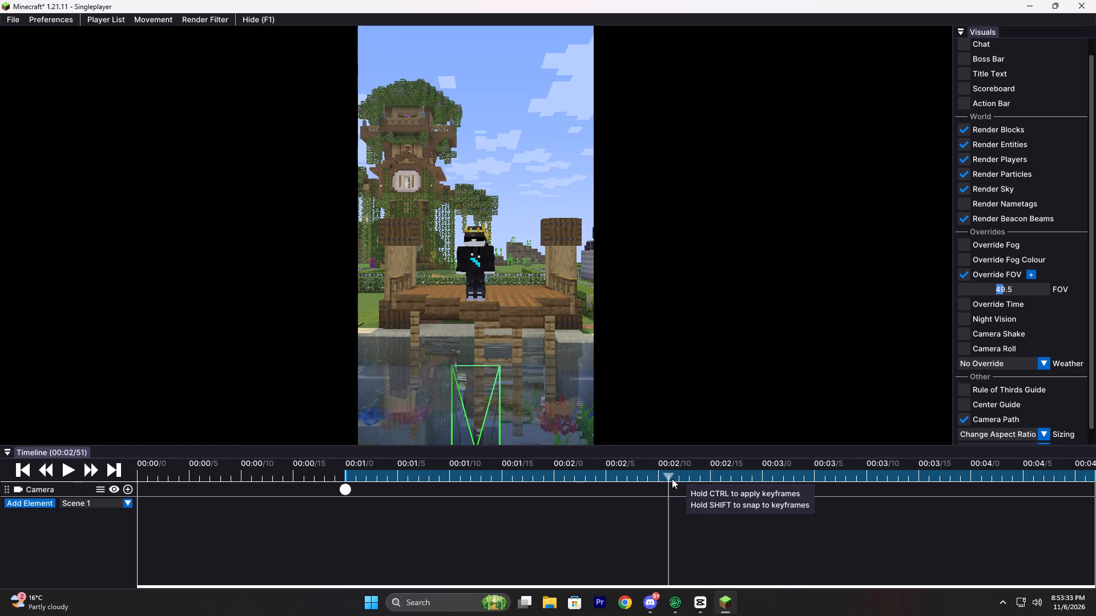
pyautogui.press('s')
pyautogui.press('w')
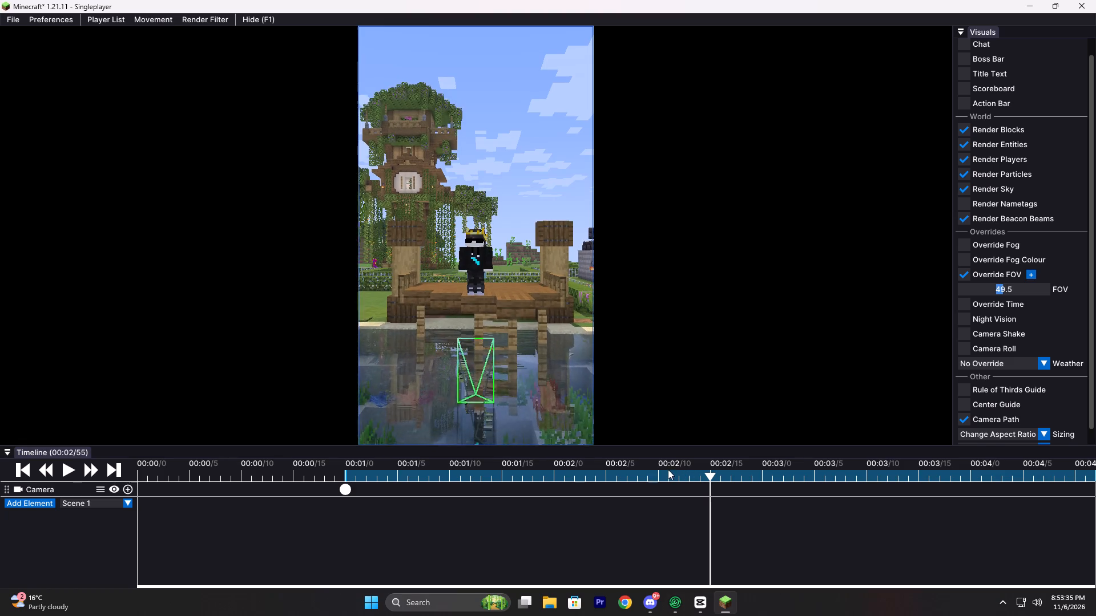
pyautogui.click(130, 487)
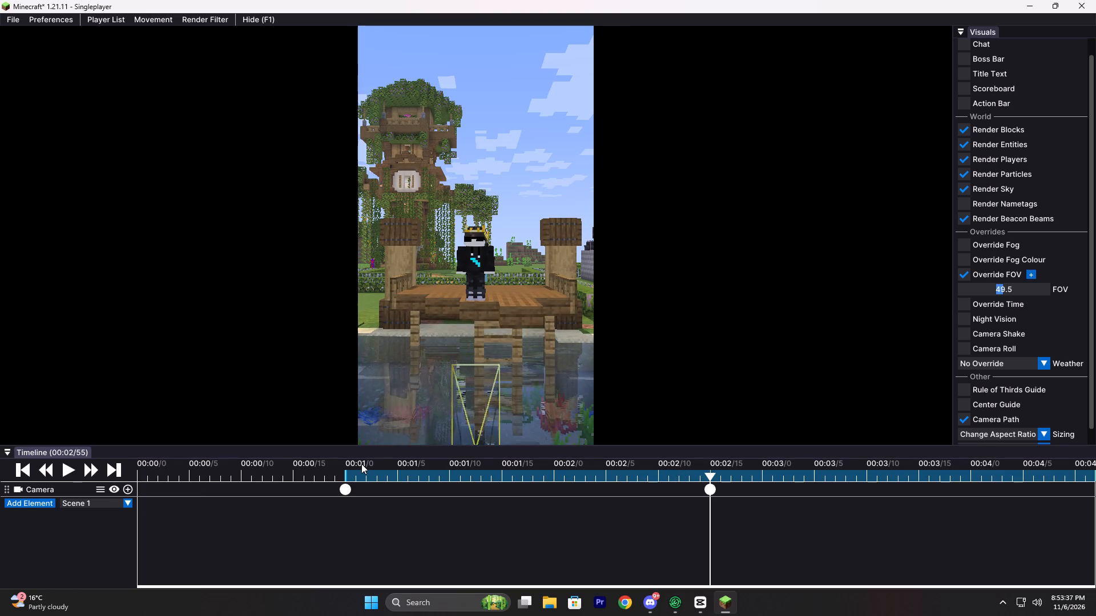
# Add a FOV track to the timeline with a keyframe at 00:01/20, aligned with the first camera keyframe.
pyautogui.click(349, 487)
pyautogui.click(345, 459)
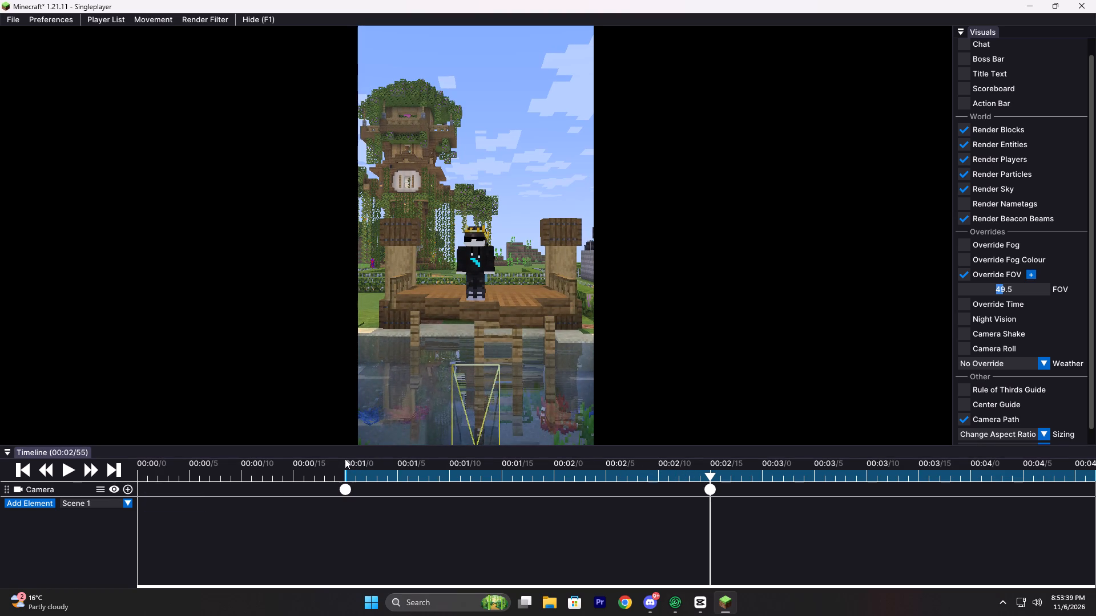
pyautogui.click(341, 462)
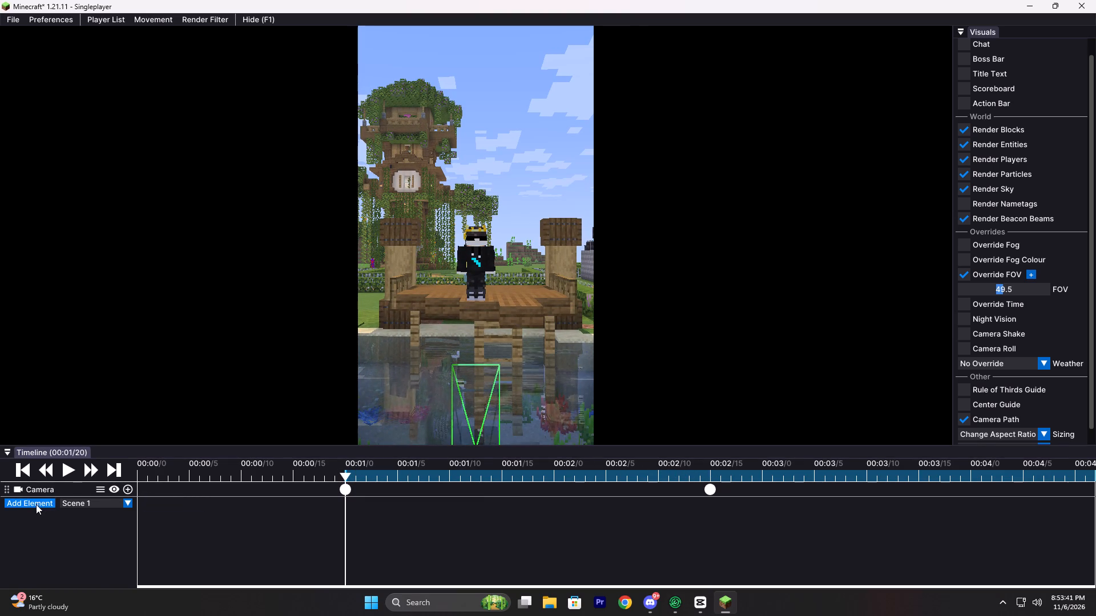
pyautogui.click(36, 504)
pyautogui.click(49, 522)
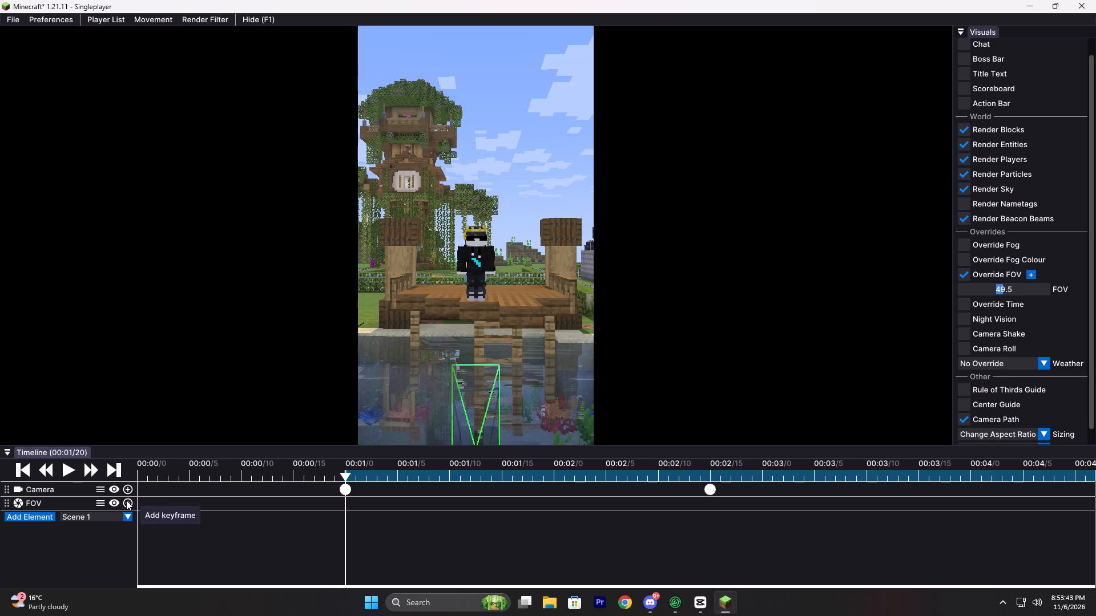
pyautogui.click(126, 500)
pyautogui.click(138, 525)
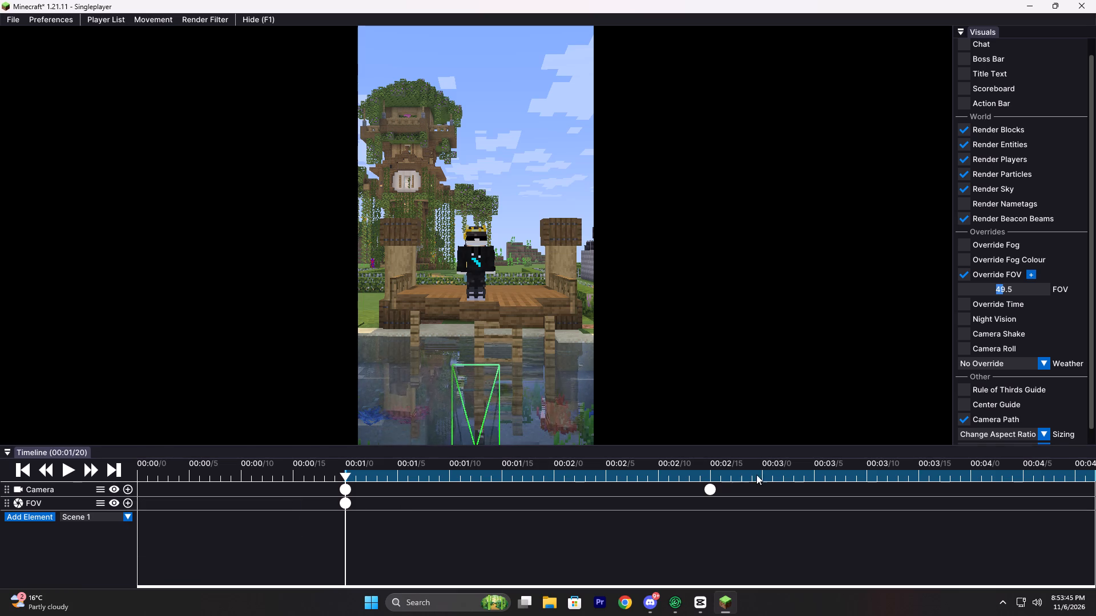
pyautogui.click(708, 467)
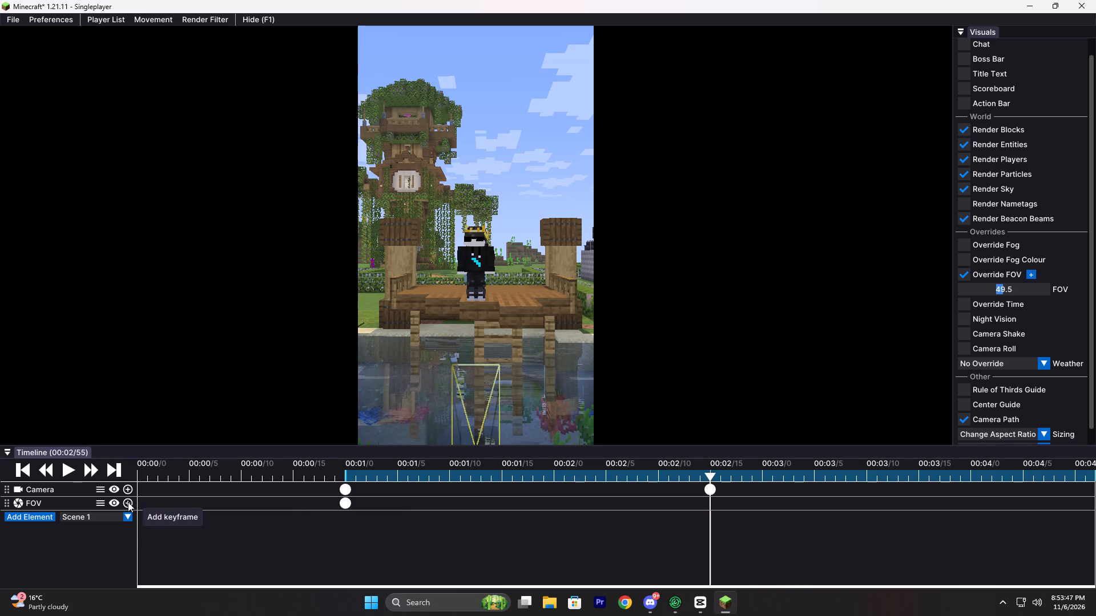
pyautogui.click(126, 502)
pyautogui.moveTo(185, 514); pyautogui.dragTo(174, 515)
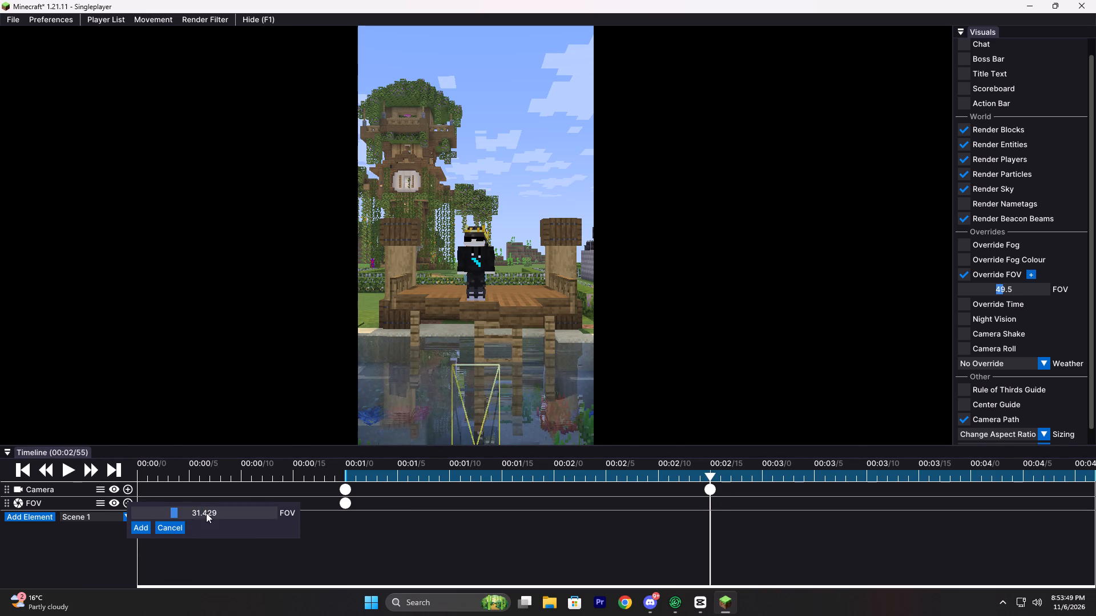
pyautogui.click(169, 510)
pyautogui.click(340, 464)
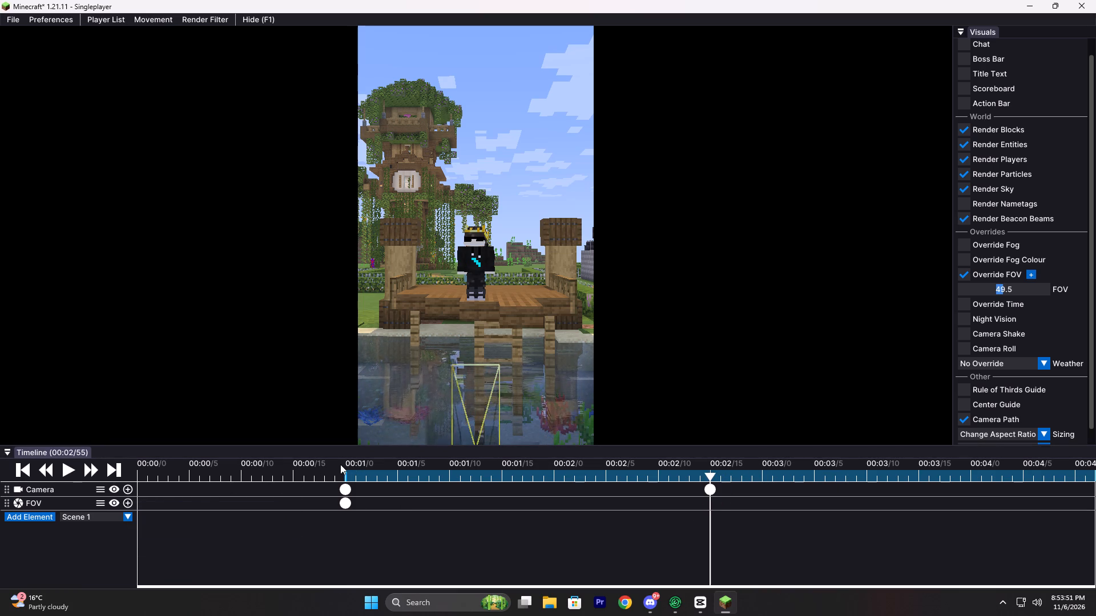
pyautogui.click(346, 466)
# Add a second FOV keyframe with a value of about 26 at 00:02/55.
pyautogui.click(711, 463)
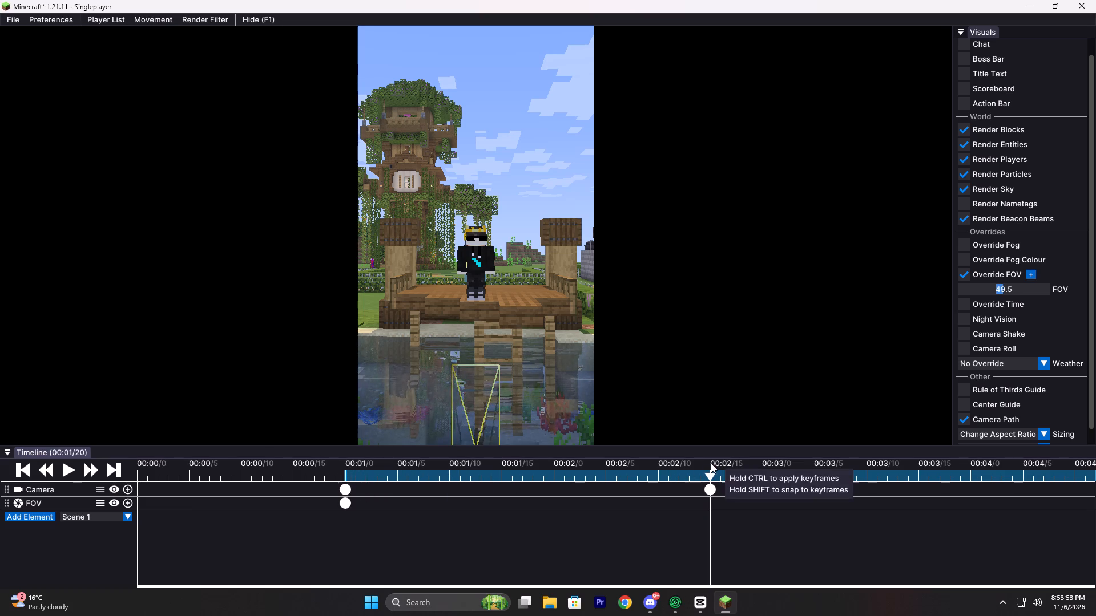
pyautogui.click(128, 499)
pyautogui.moveTo(180, 508); pyautogui.dragTo(172, 511)
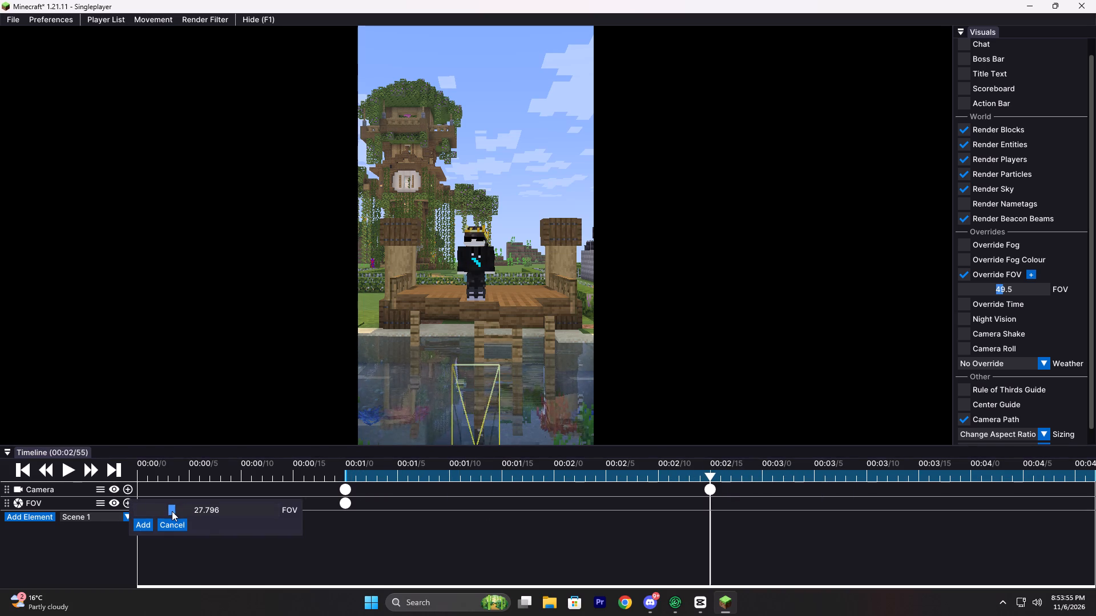
pyautogui.moveTo(172, 511); pyautogui.dragTo(170, 513)
pyautogui.click(147, 524)
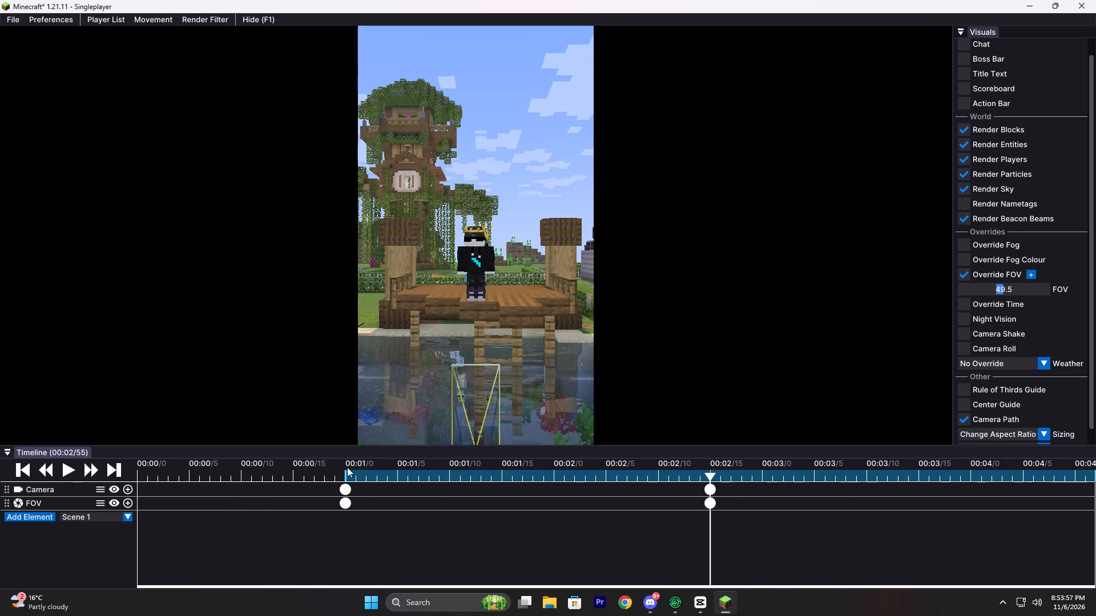
# Play the replay from 00:01/20 to preview the combined camera and FOV animation.
pyautogui.click(342, 463)
pyautogui.doubleClick(69, 469)
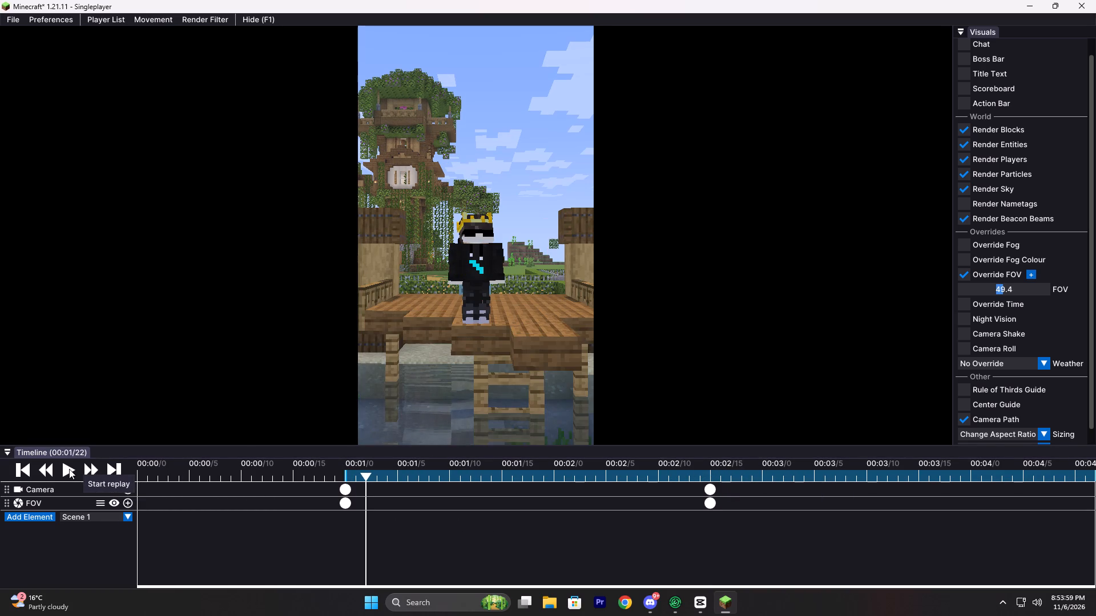
pyautogui.tripleClick(69, 469)
pyautogui.doubleClick(67, 472)
pyautogui.click(67, 472)
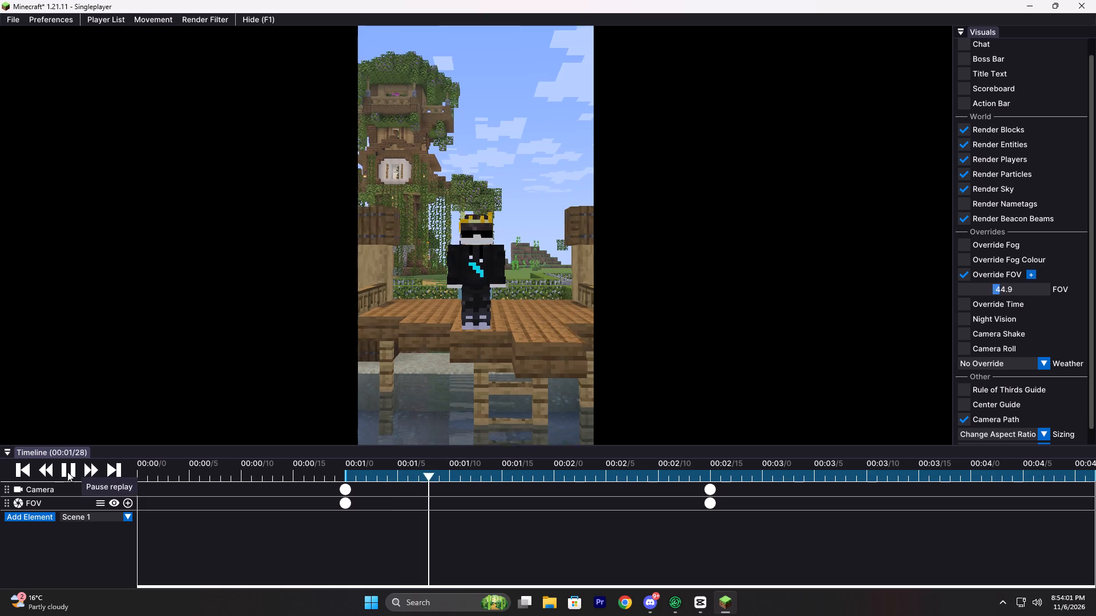
pyautogui.click(67, 472)
pyautogui.click(342, 463)
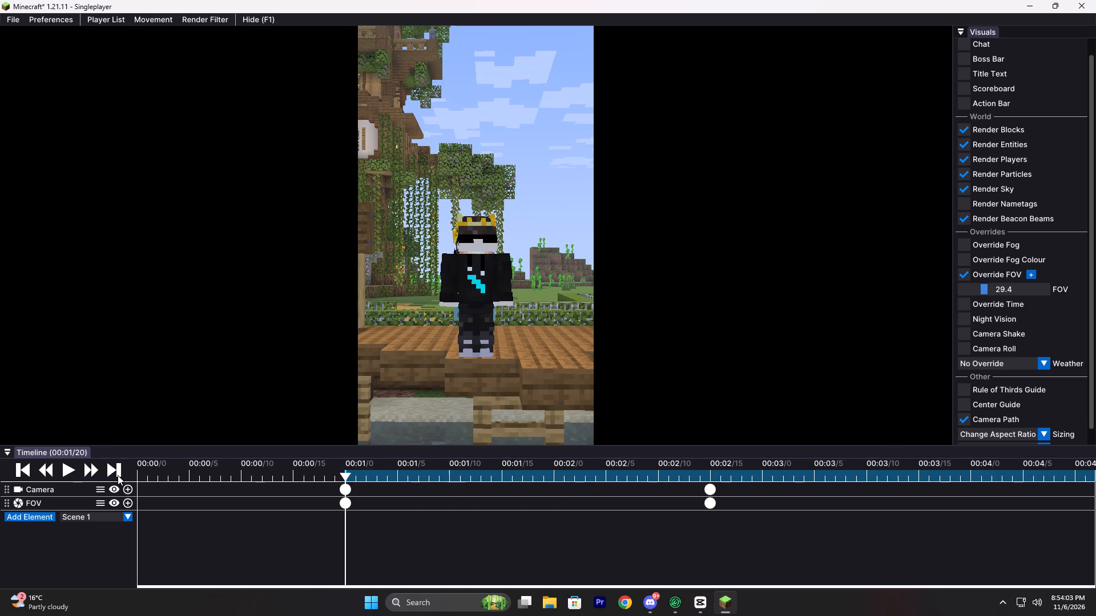
pyautogui.click(66, 469)
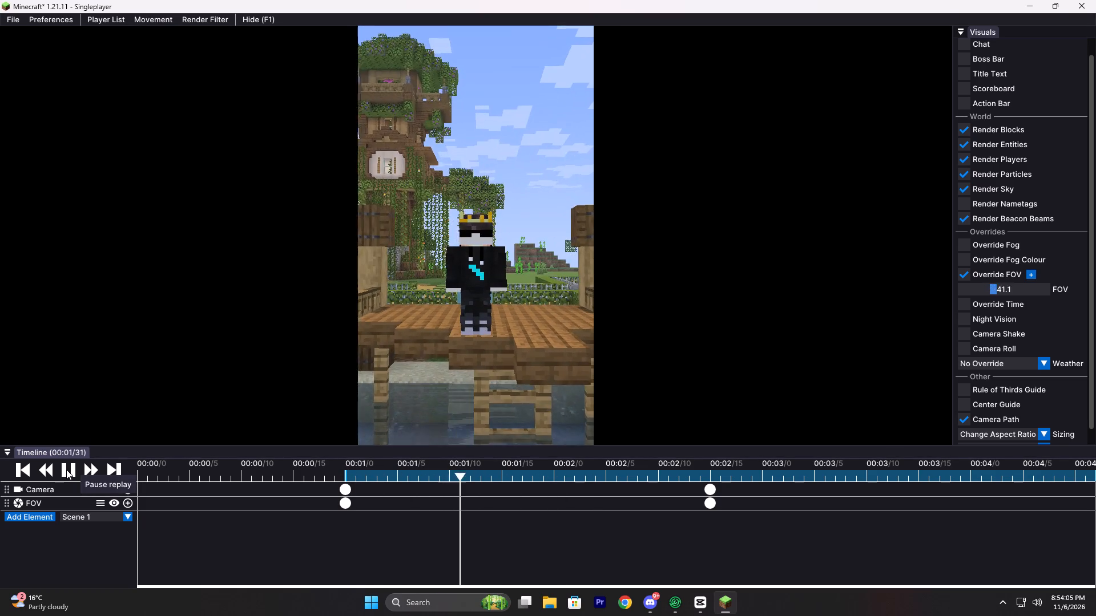
pyautogui.click(66, 469)
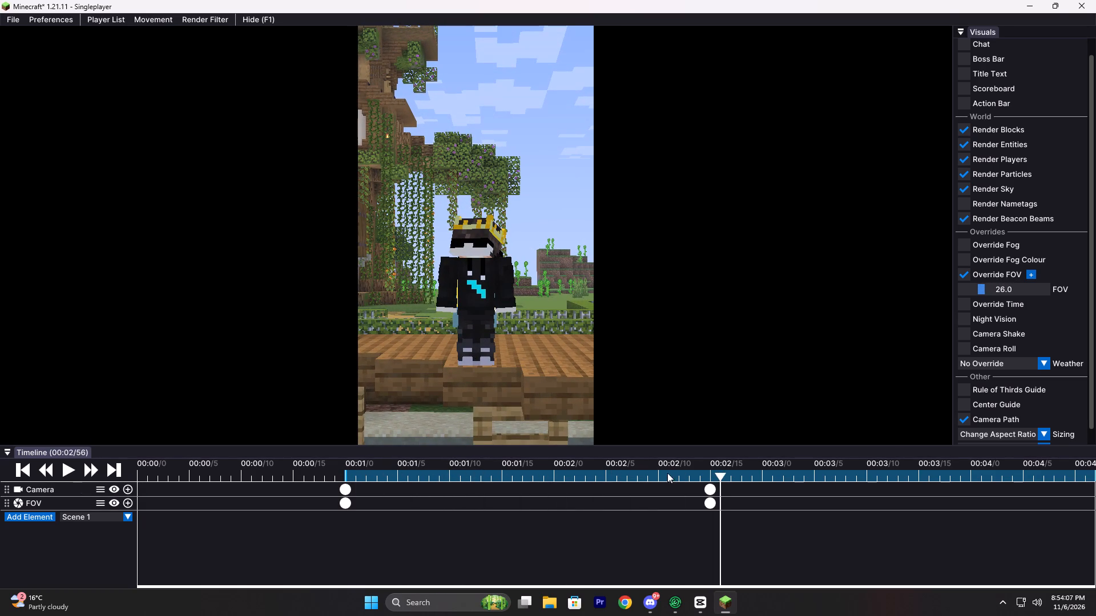
# Move the ending Camera and FOV keyframes to 00:02/59 on the timeline.
pyautogui.moveTo(722, 478); pyautogui.dragTo(708, 481)
pyautogui.moveTo(707, 491); pyautogui.dragTo(773, 487)
pyautogui.tripleClick(773, 487)
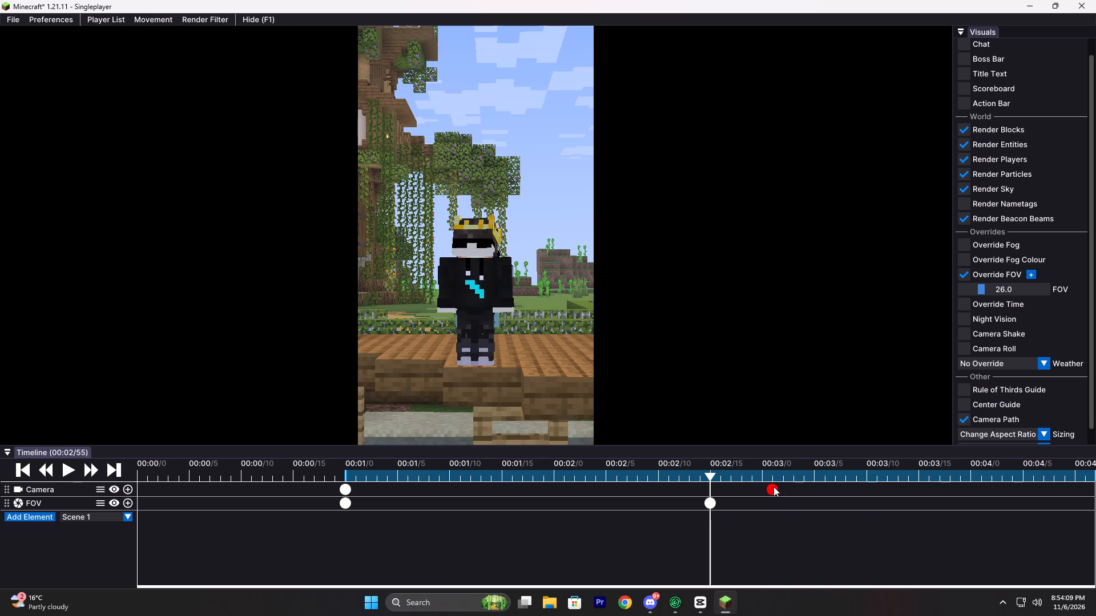
pyautogui.tripleClick(773, 487)
pyautogui.click(772, 489)
pyautogui.moveTo(771, 489); pyautogui.dragTo(752, 494)
pyautogui.doubleClick(752, 494)
pyautogui.moveTo(715, 501); pyautogui.dragTo(758, 505)
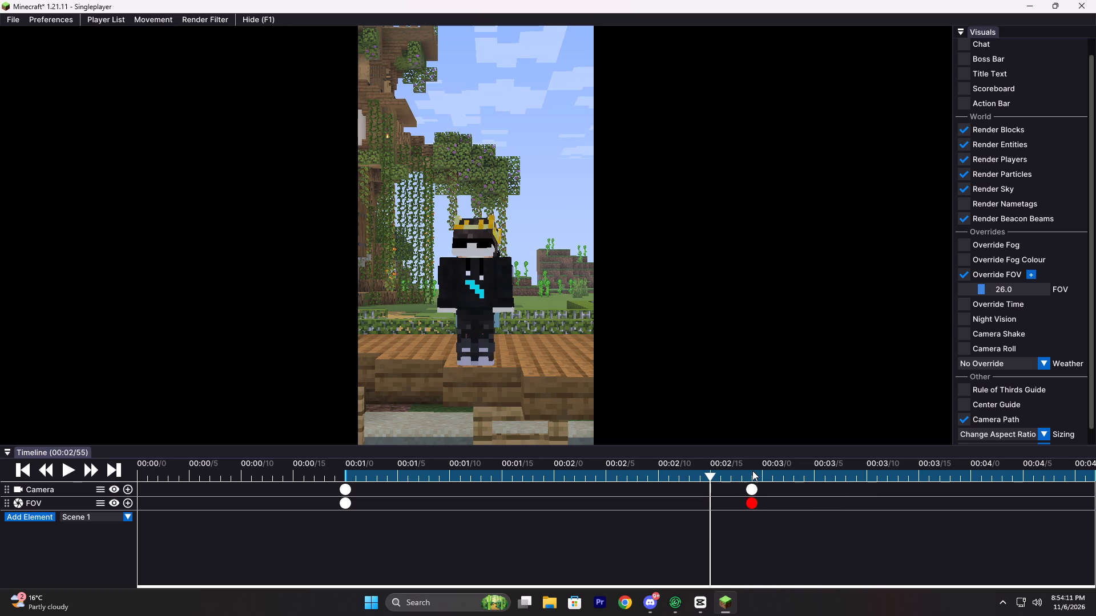
# Mark the end of the export range at 00:02/59.
pyautogui.click(752, 470)
pyautogui.press('o')
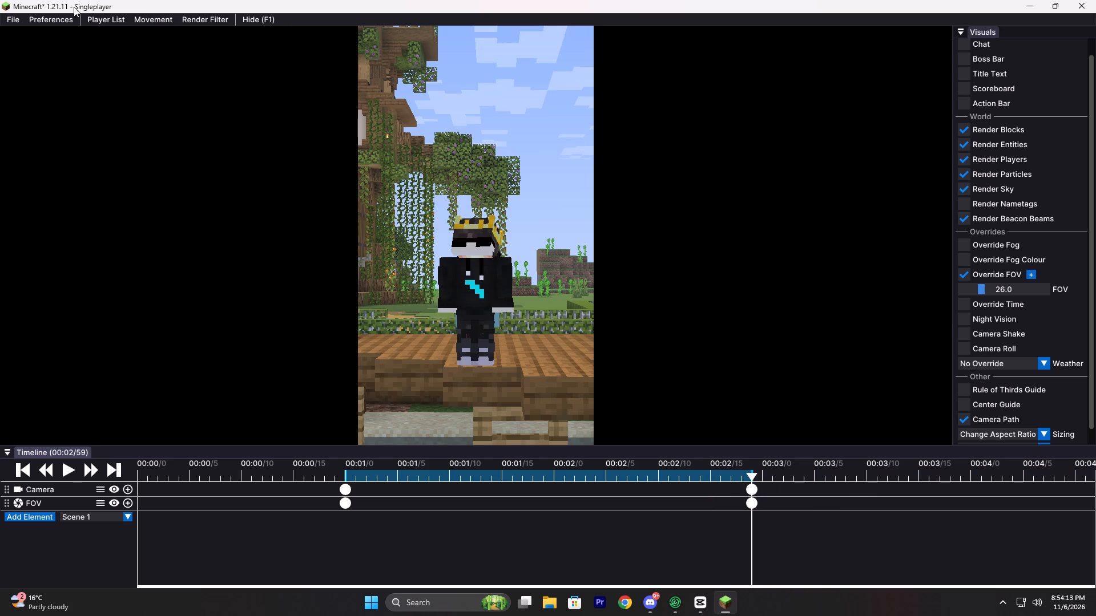
# Open the video export settings for the replay.
pyautogui.click(6, 23)
pyautogui.click(21, 31)
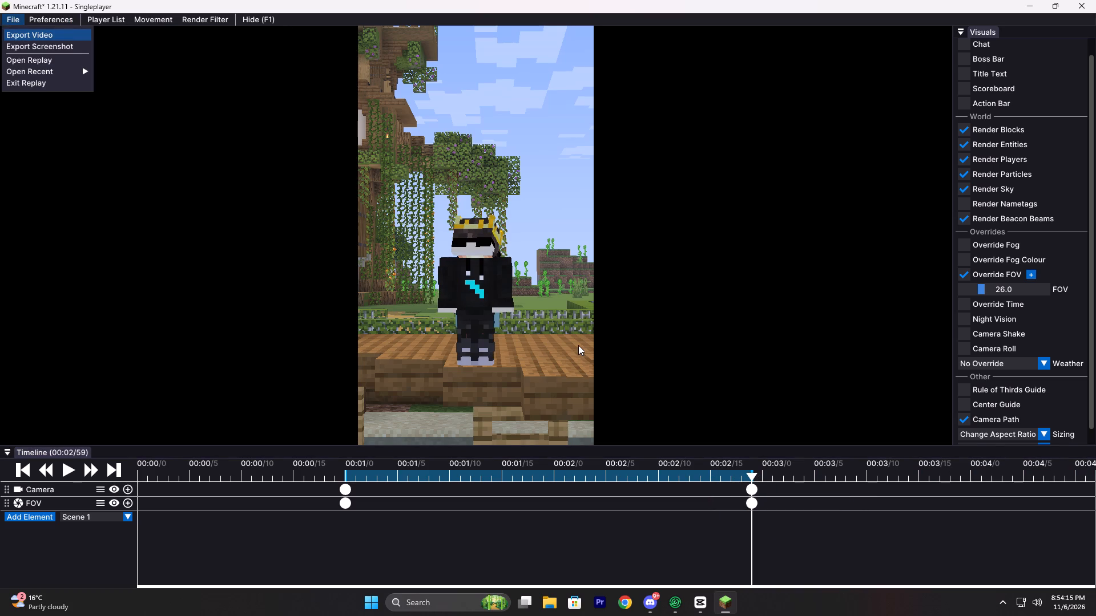
# Switch to CapCut, play part of the 1105 timeline to review the existing clips, and return to Minecraft.
pyautogui.doubleClick(712, 598)
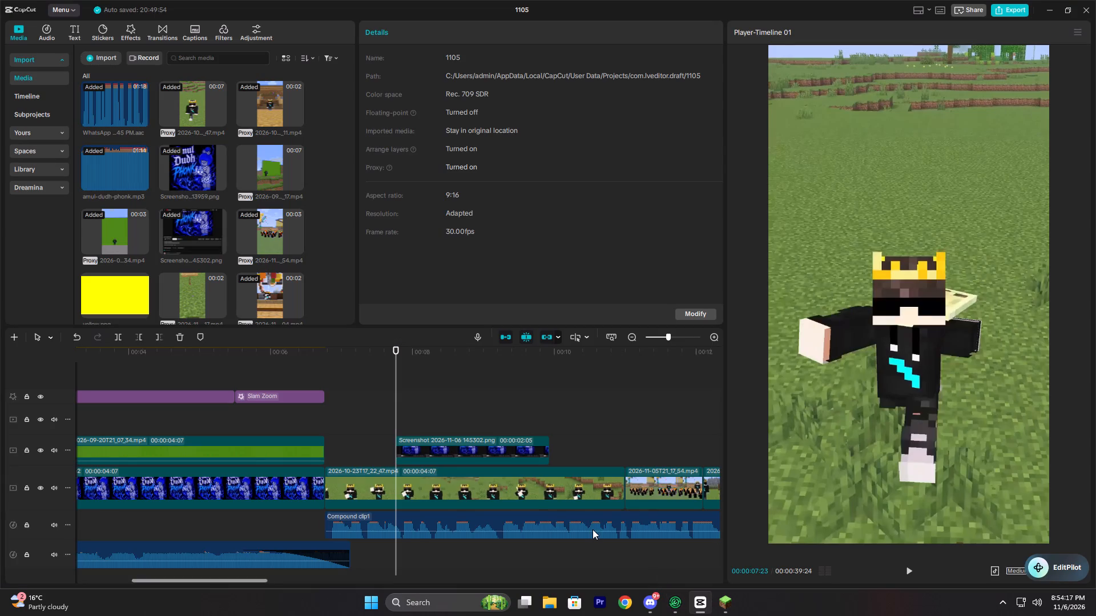
pyautogui.press('space')
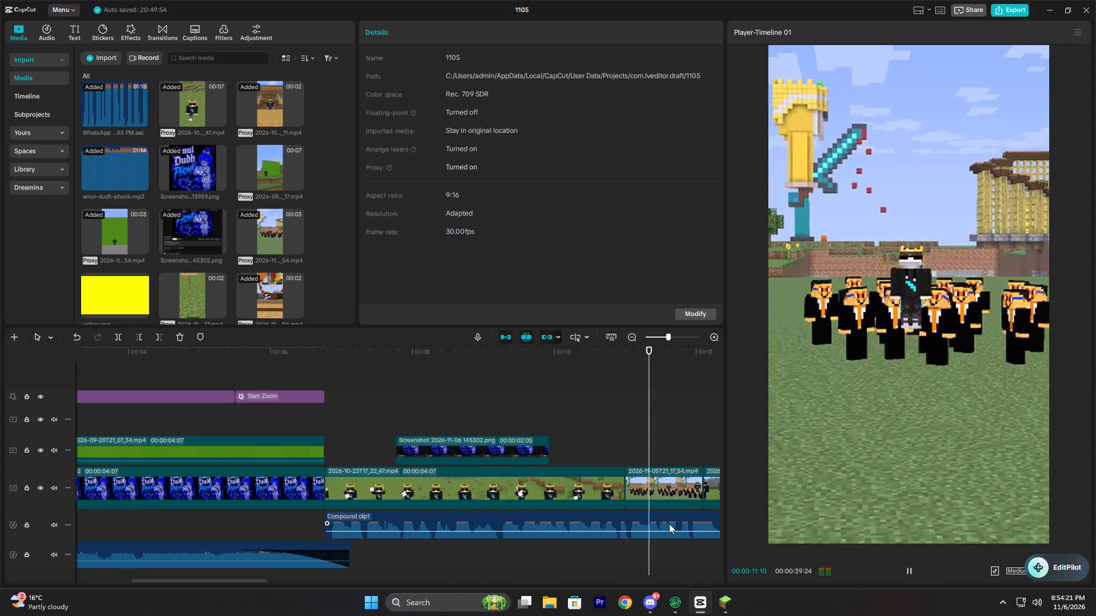
pyautogui.press('space')
pyautogui.click(726, 601)
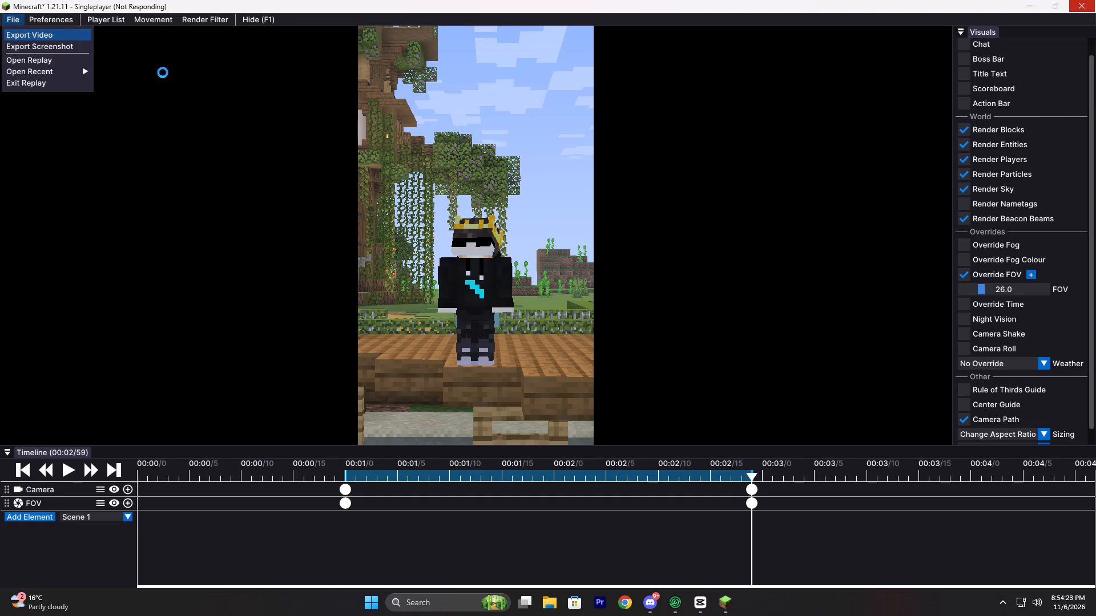
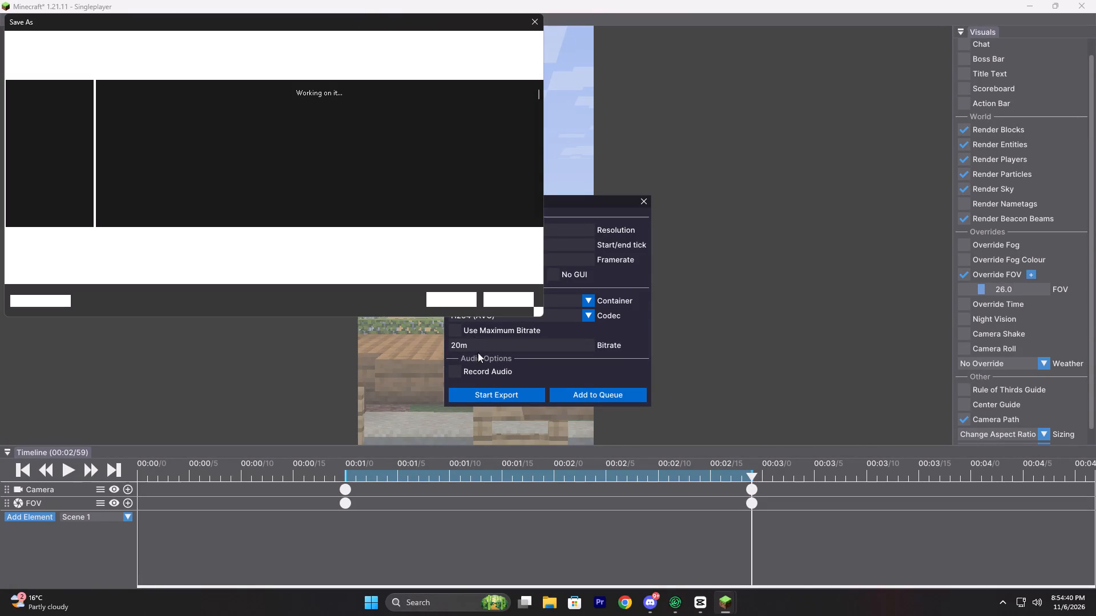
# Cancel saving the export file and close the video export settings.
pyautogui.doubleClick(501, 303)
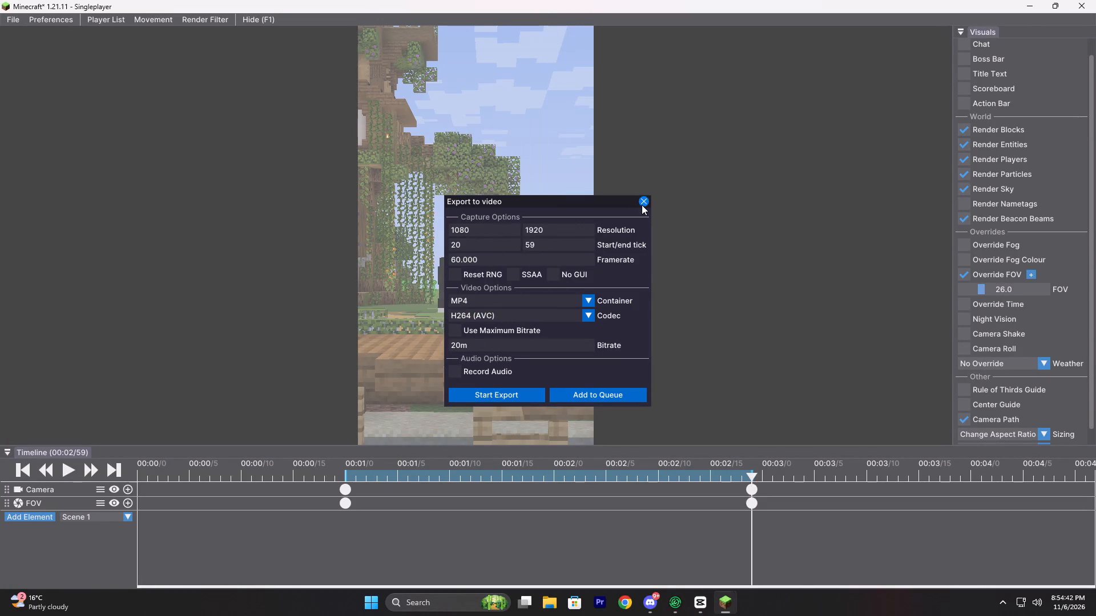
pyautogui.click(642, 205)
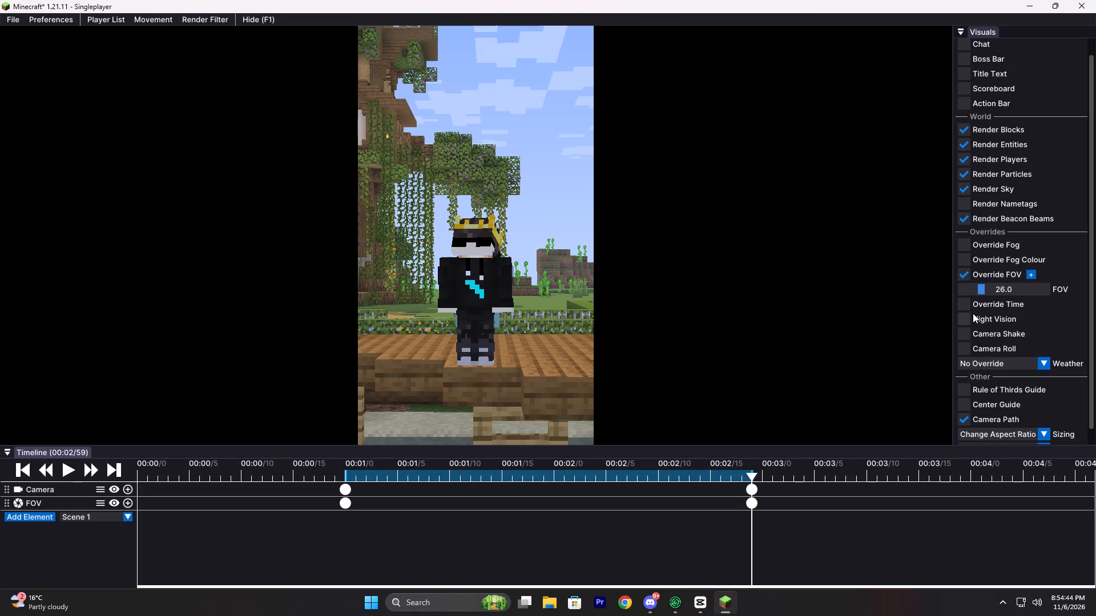
# Enable the time override in the replay visuals and set the time to 8712.
pyautogui.click(970, 303)
pyautogui.moveTo(978, 316); pyautogui.dragTo(982, 318)
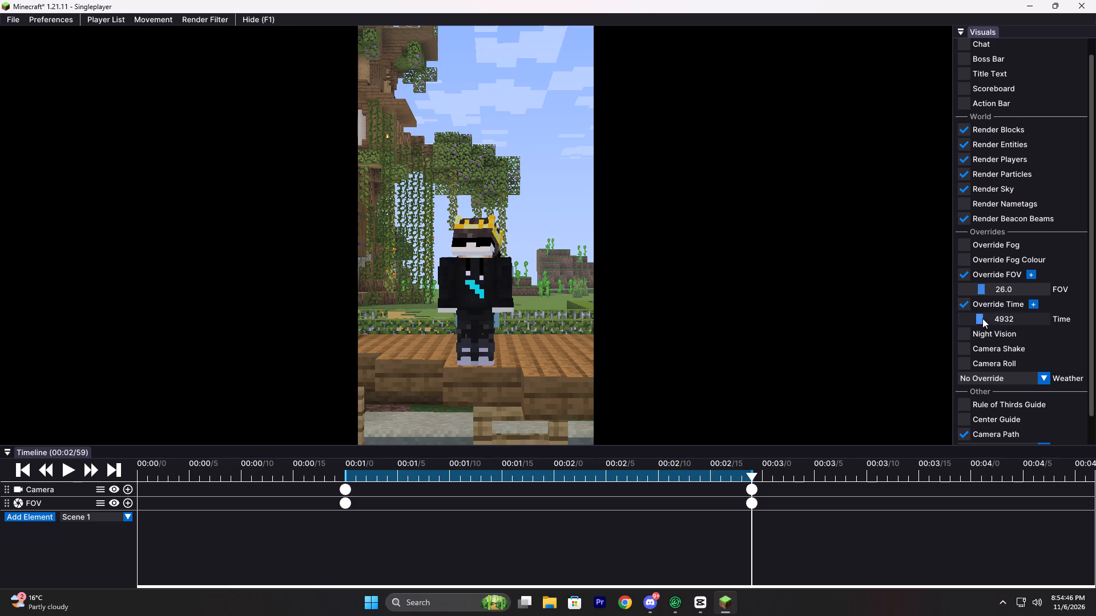
pyautogui.moveTo(982, 318); pyautogui.dragTo(993, 322)
pyautogui.click(993, 322)
pyautogui.doubleClick(993, 322)
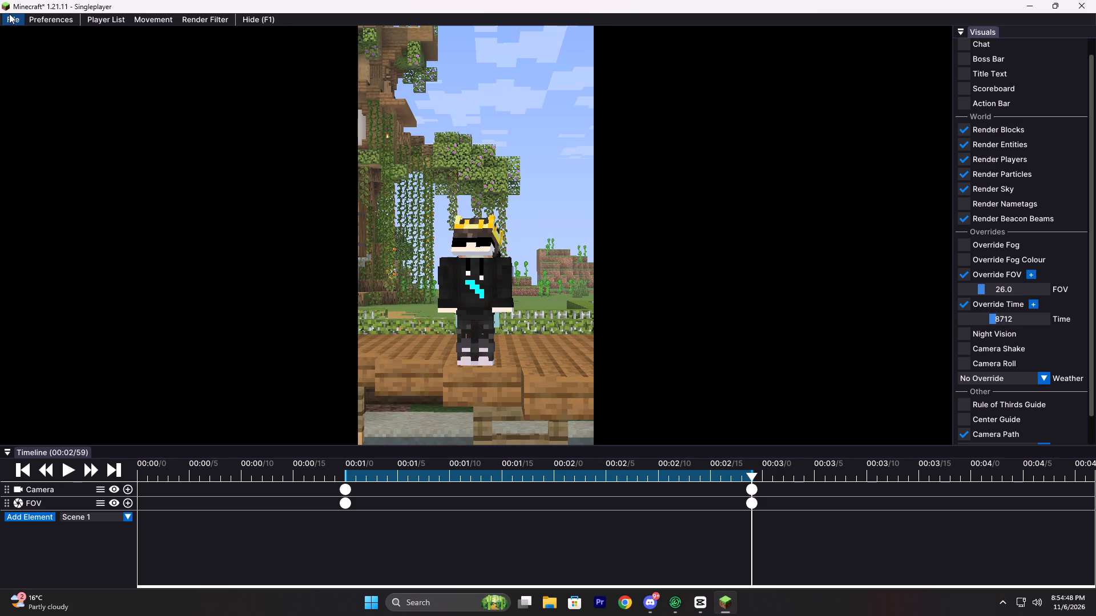
# Export the marked replay range as an MP4 video with the existing export settings, accepting the suggested file name and location.
pyautogui.click(9, 14)
pyautogui.click(21, 30)
pyautogui.click(469, 402)
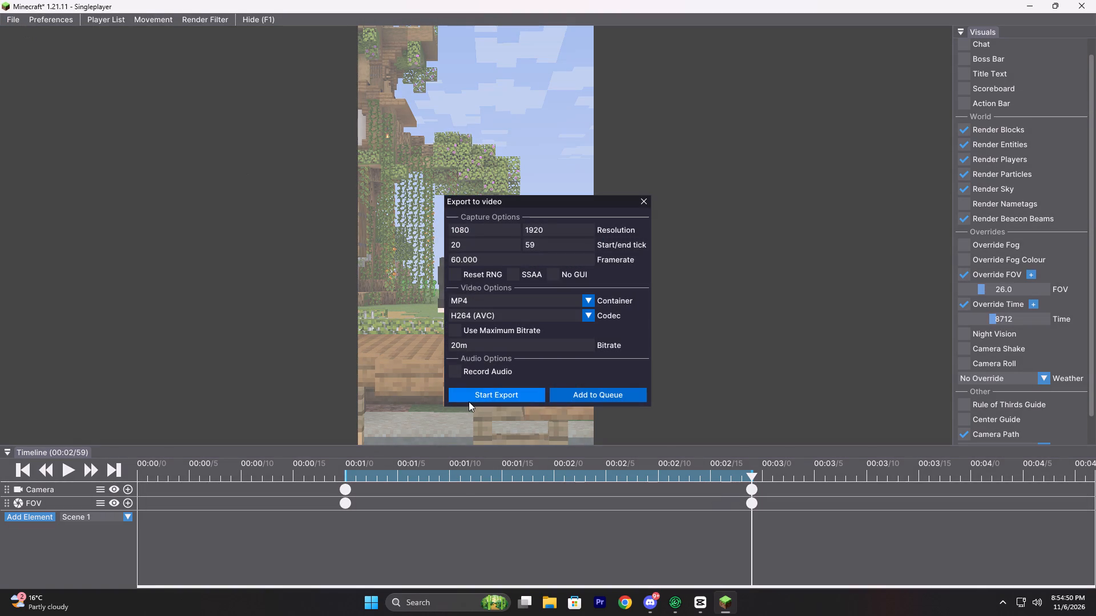
pyautogui.tripleClick(454, 297)
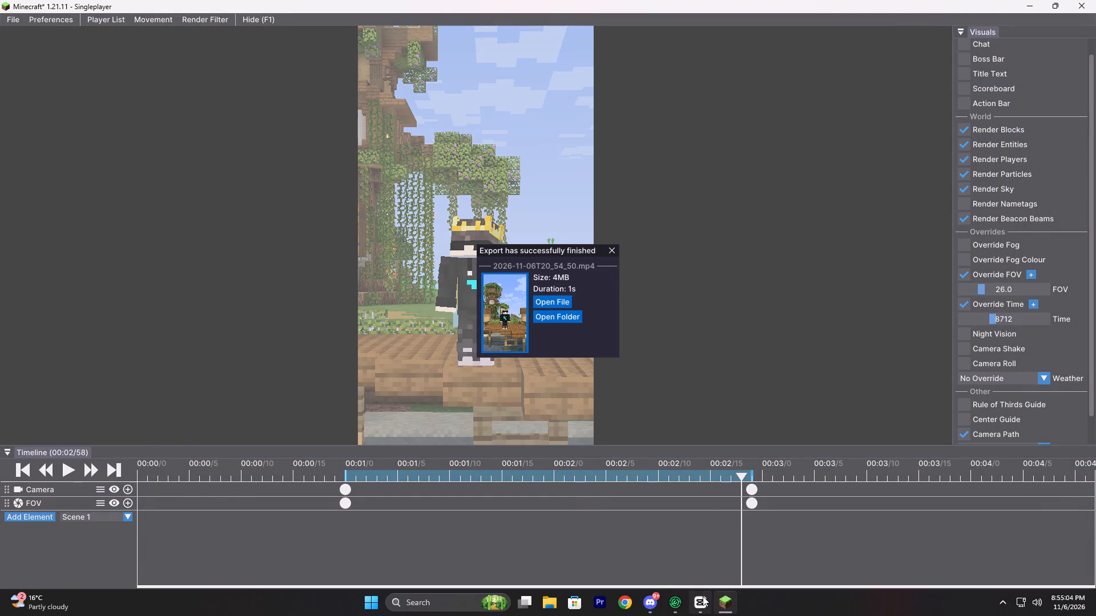
# Switch to CapCut, then bring up File Explorer and open the Videos folder to locate the exported clip.
pyautogui.click(702, 597)
pyautogui.doubleClick(547, 603)
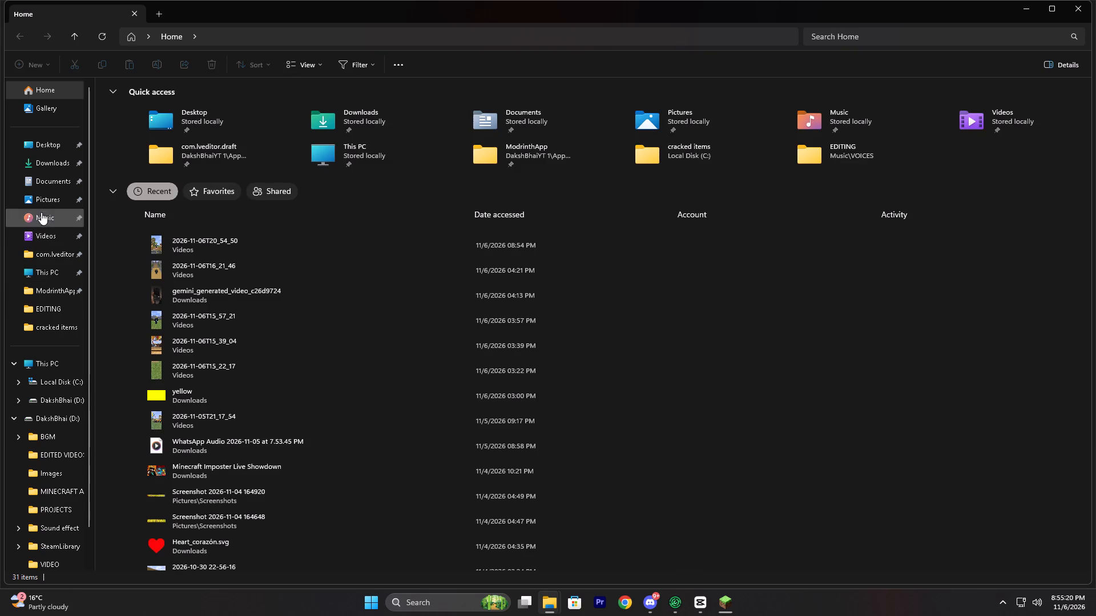
pyautogui.click(61, 236)
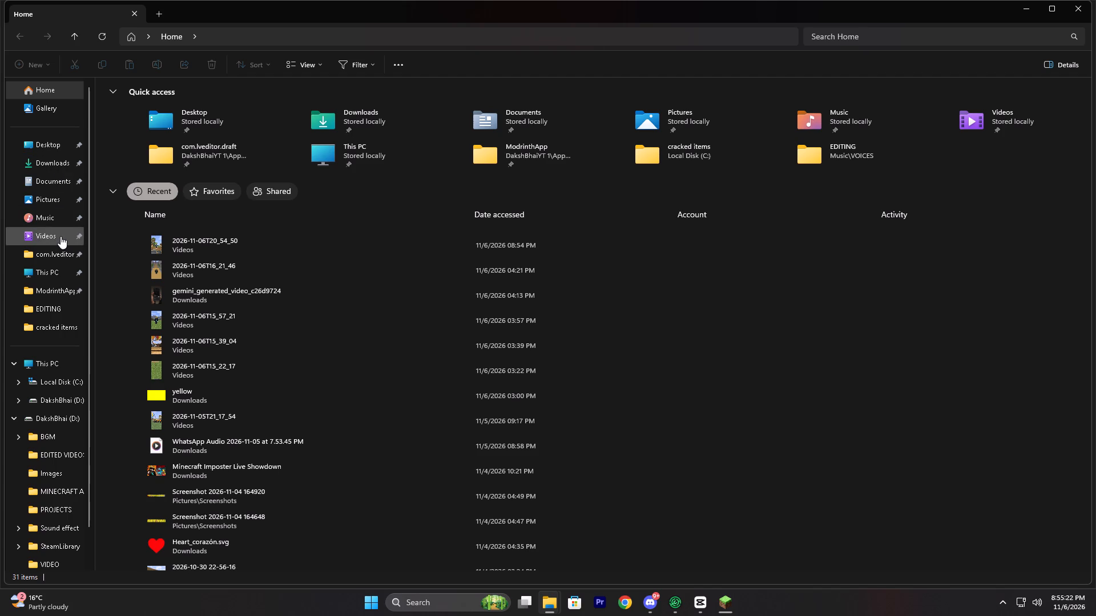
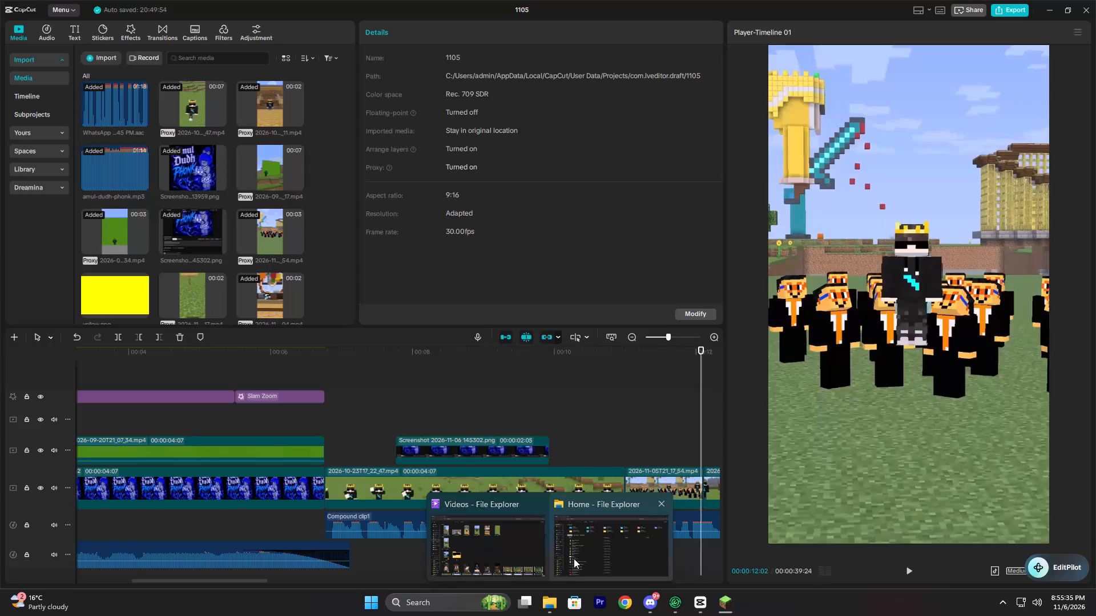
# Add the clip 2026-11-06T20_54_50 from the Videos folder to the CapCut timeline, above the main track at about 00:12.
pyautogui.doubleClick(514, 545)
pyautogui.moveTo(139, 152); pyautogui.dragTo(589, 404, button='right')
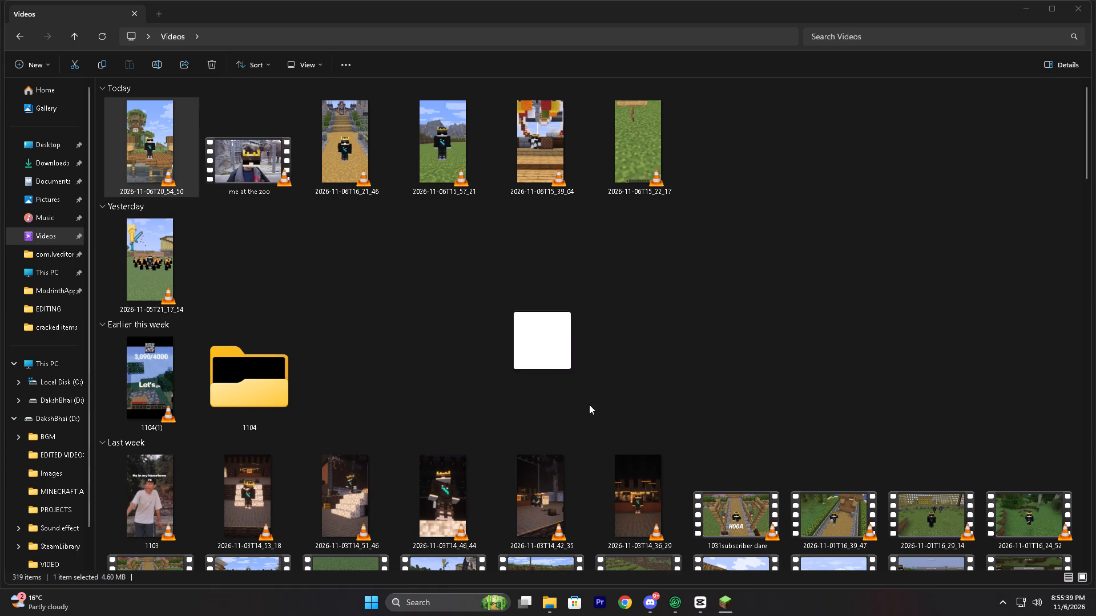
pyautogui.moveTo(589, 404); pyautogui.dragTo(675, 540, button='right')
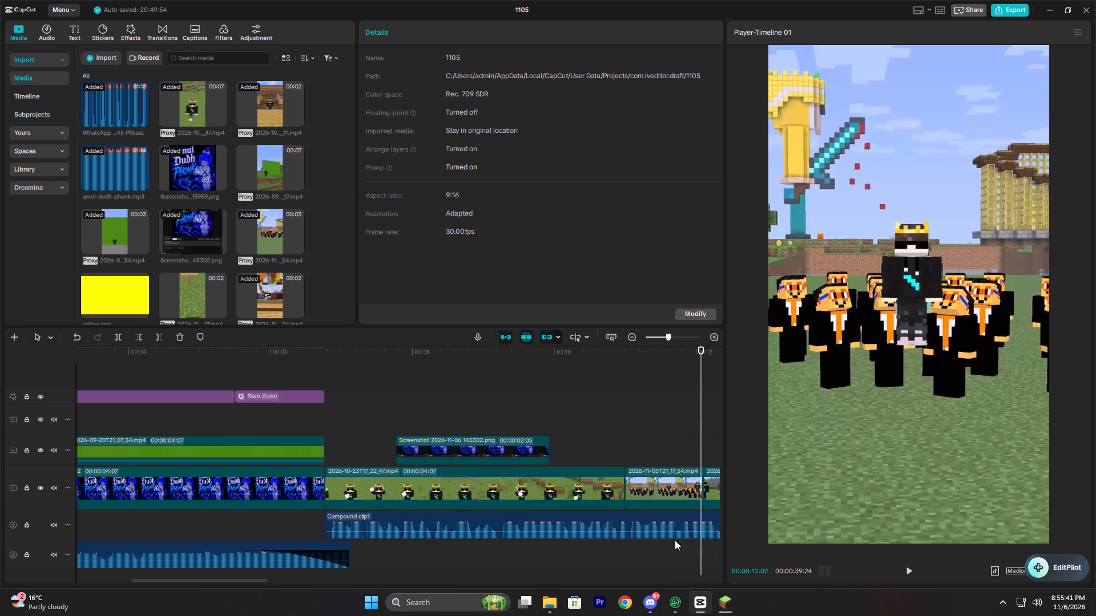
pyautogui.click(699, 423)
pyautogui.press('space')
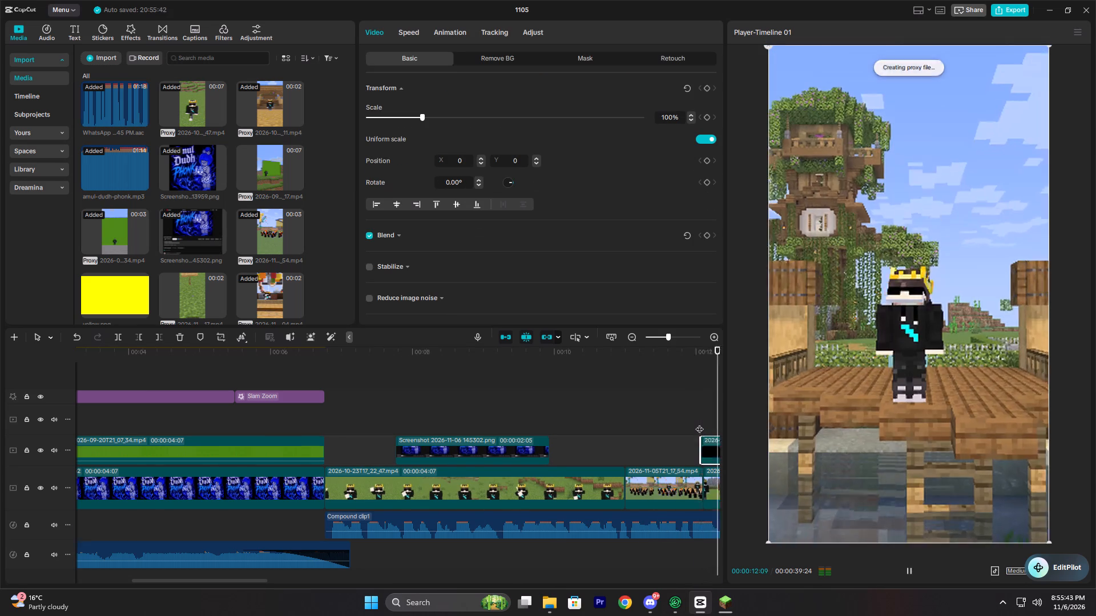
pyautogui.press('space')
# Move the 2026-11-06T20_54_50 clip onto a new track above the second 2026-11-06T16_21_46 clip, starting at about 00:28:20.
pyautogui.tripleClick(110, 418)
pyautogui.doubleClick(110, 418)
pyautogui.moveTo(110, 418); pyautogui.dragTo(86, 420)
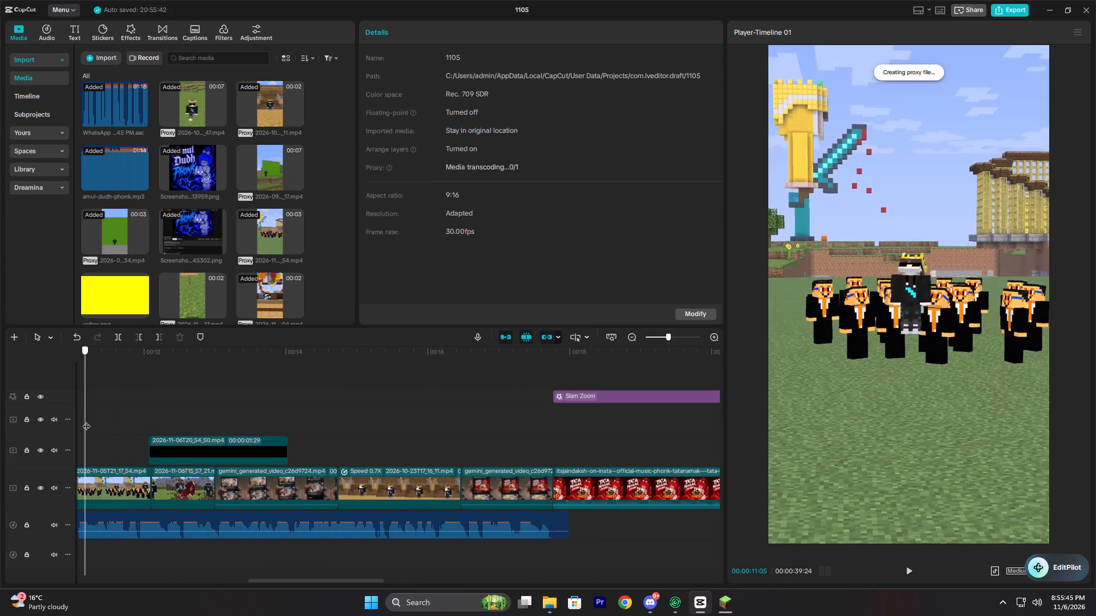
pyautogui.moveTo(86, 420); pyautogui.dragTo(581, 451)
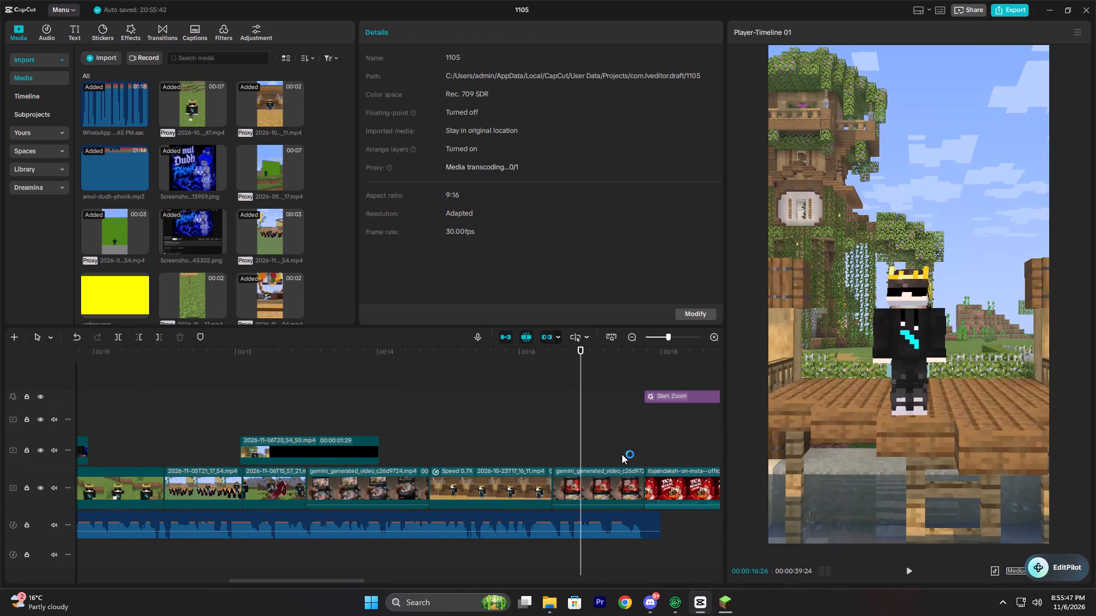
pyautogui.click(317, 449)
pyautogui.moveTo(341, 453); pyautogui.dragTo(793, 467)
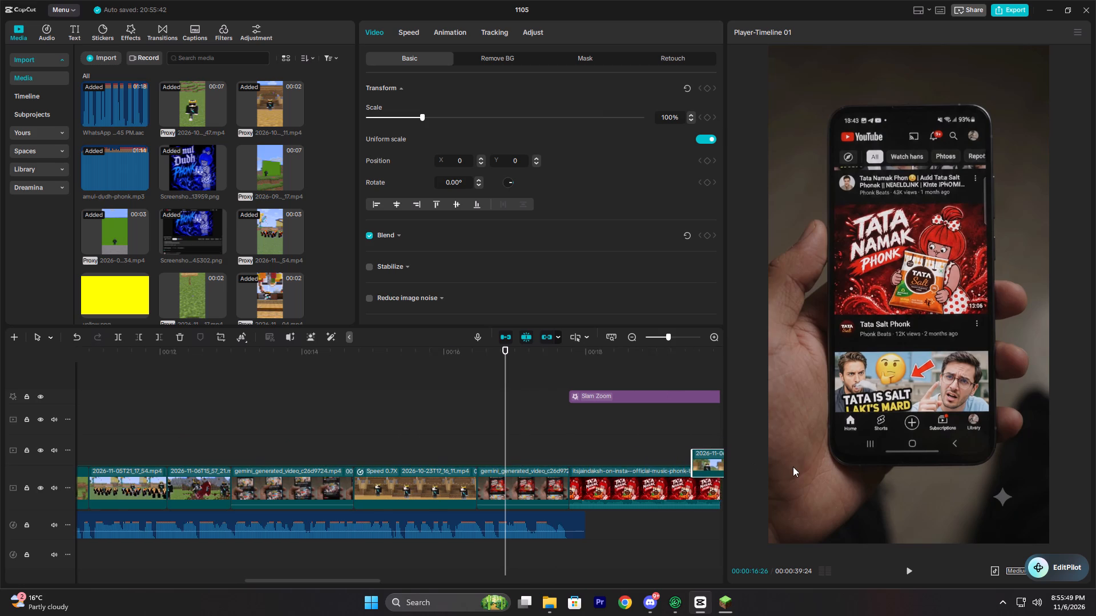
pyautogui.moveTo(793, 467); pyautogui.dragTo(523, 476)
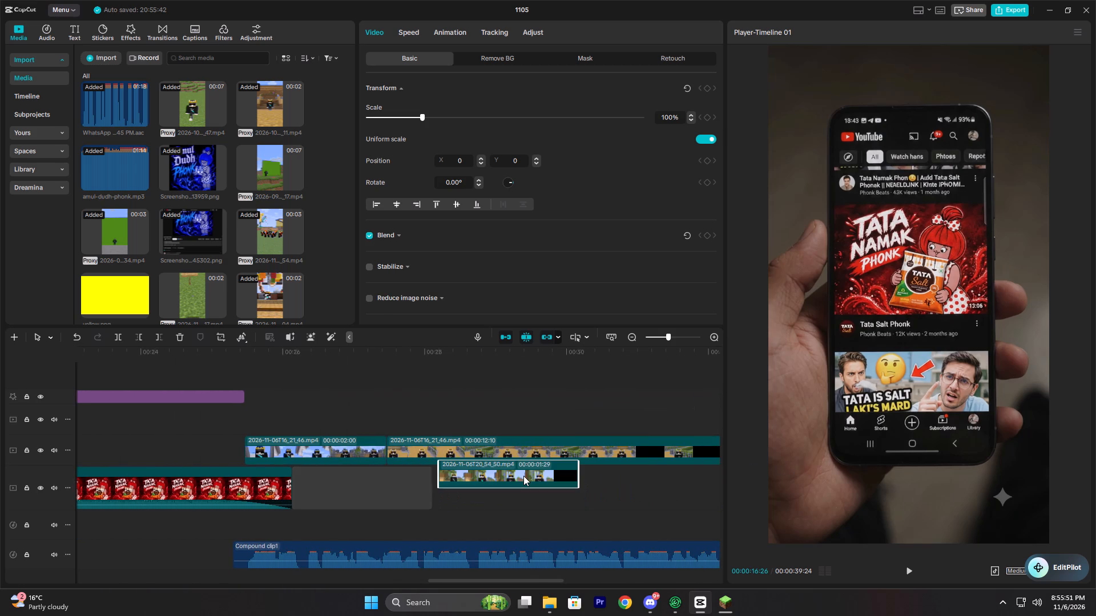
pyautogui.moveTo(523, 476); pyautogui.dragTo(576, 442)
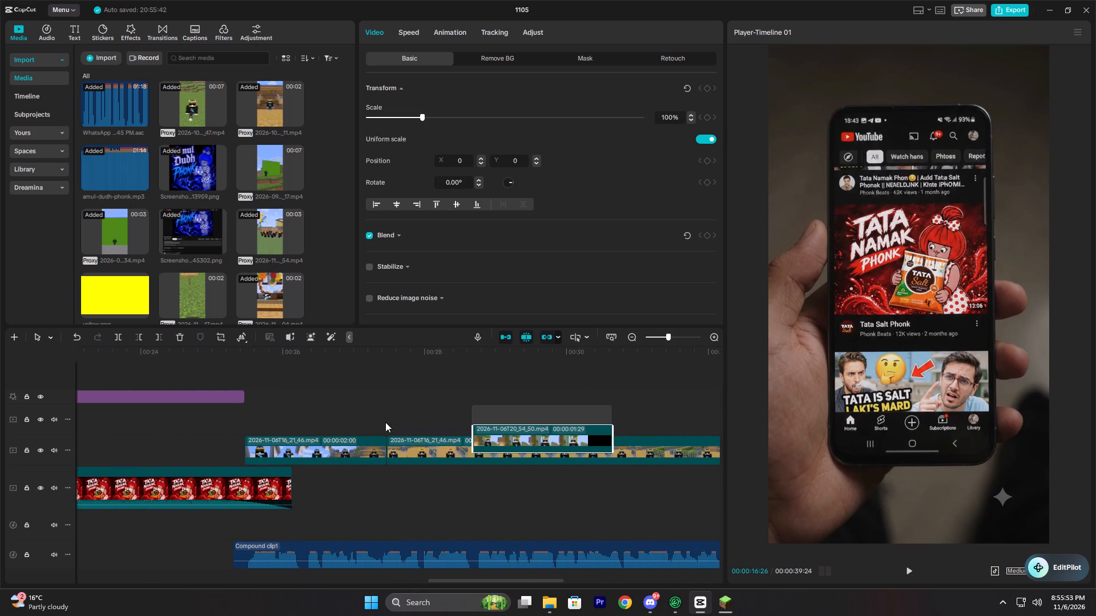
# Play back the section leading into the moved dock clip to check where the cut falls.
pyautogui.click(385, 422)
pyautogui.press('space')
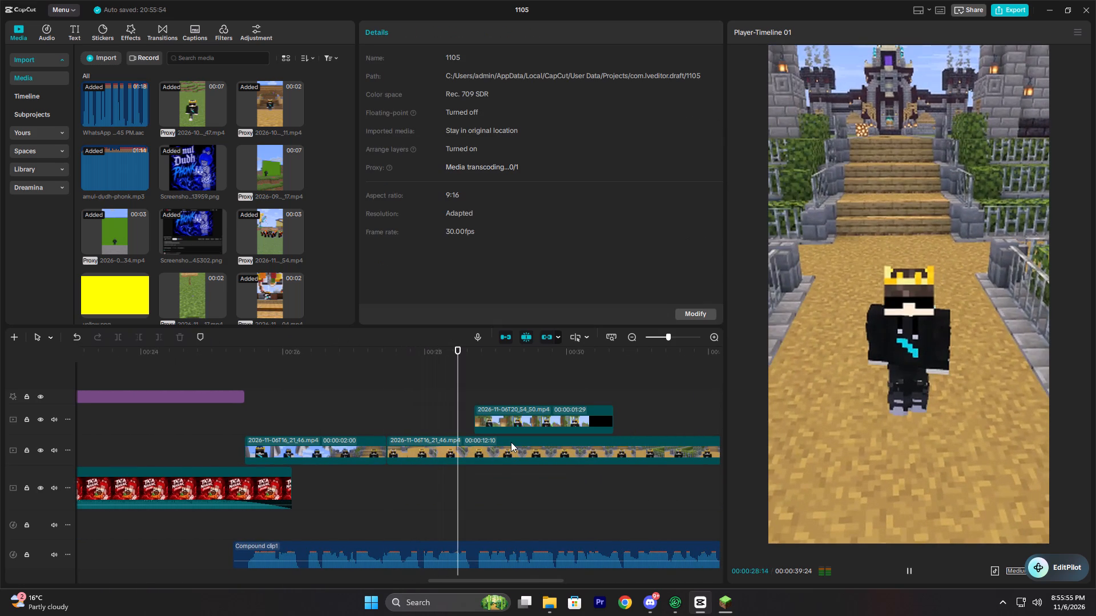
pyautogui.press('space')
pyautogui.click(441, 380)
pyautogui.press('space')
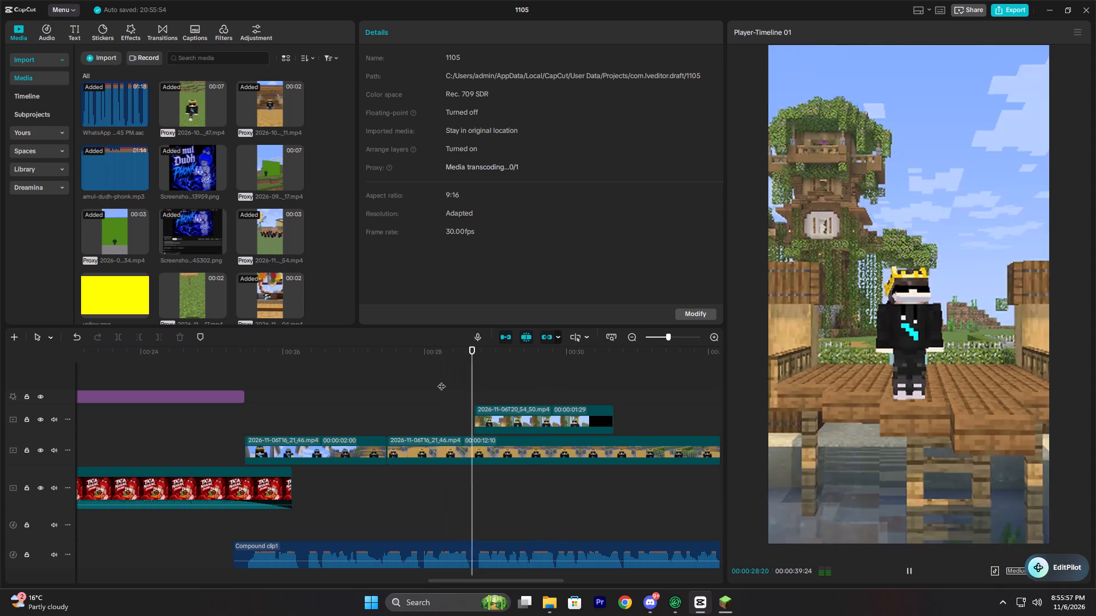
pyautogui.press('space')
pyautogui.doubleClick(375, 387)
pyautogui.press('space')
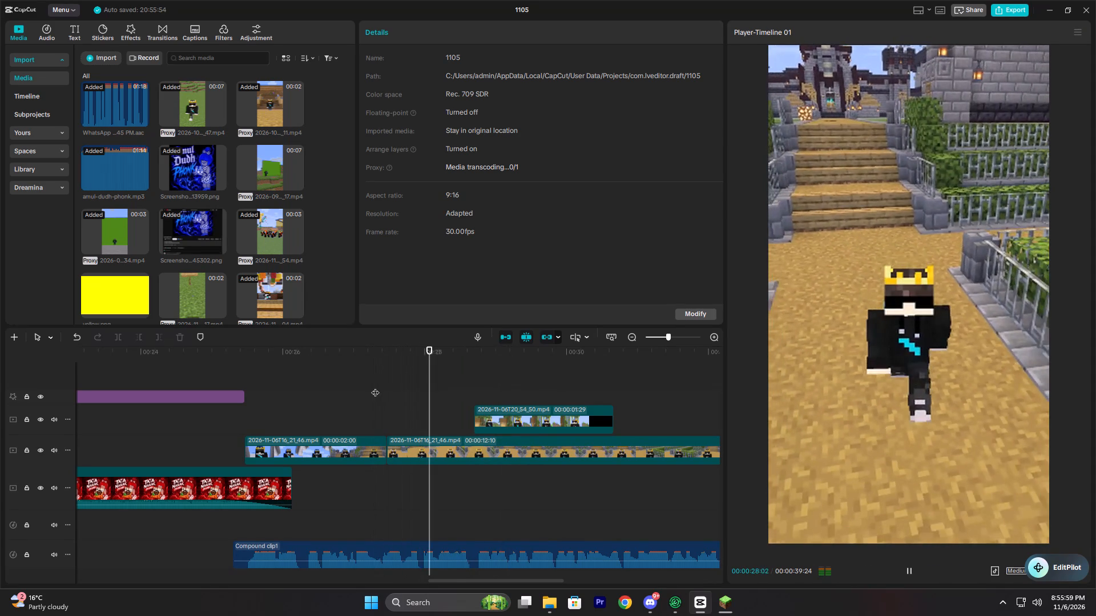
pyautogui.press('space')
# Trim the end of the 2026-11-06T20_54_50 overlay clip at 00:29:22.
pyautogui.click(571, 419)
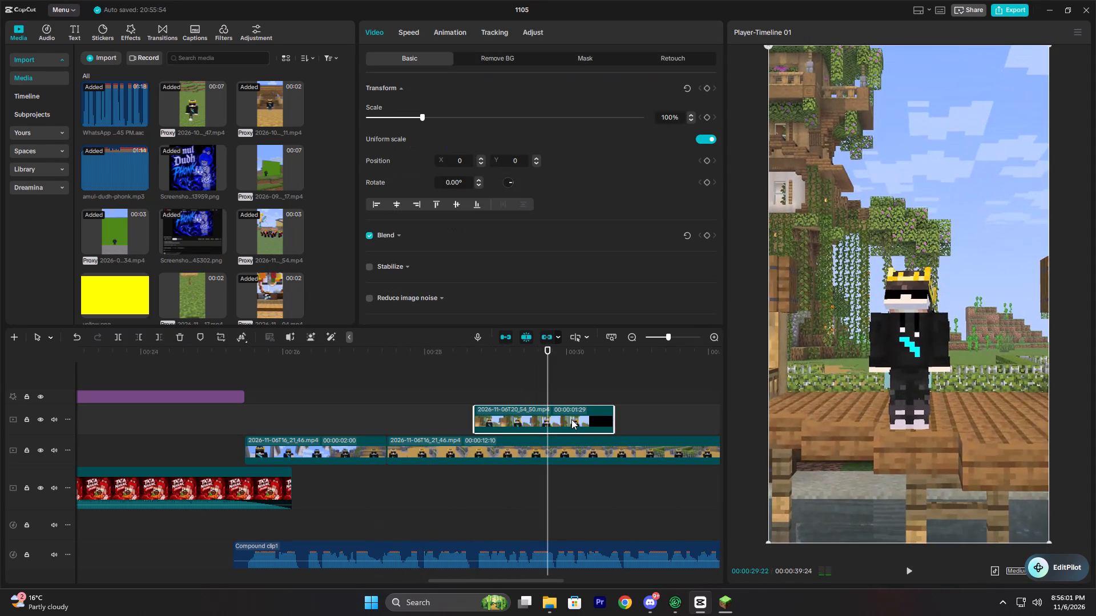
pyautogui.write('w')
pyautogui.press('space')
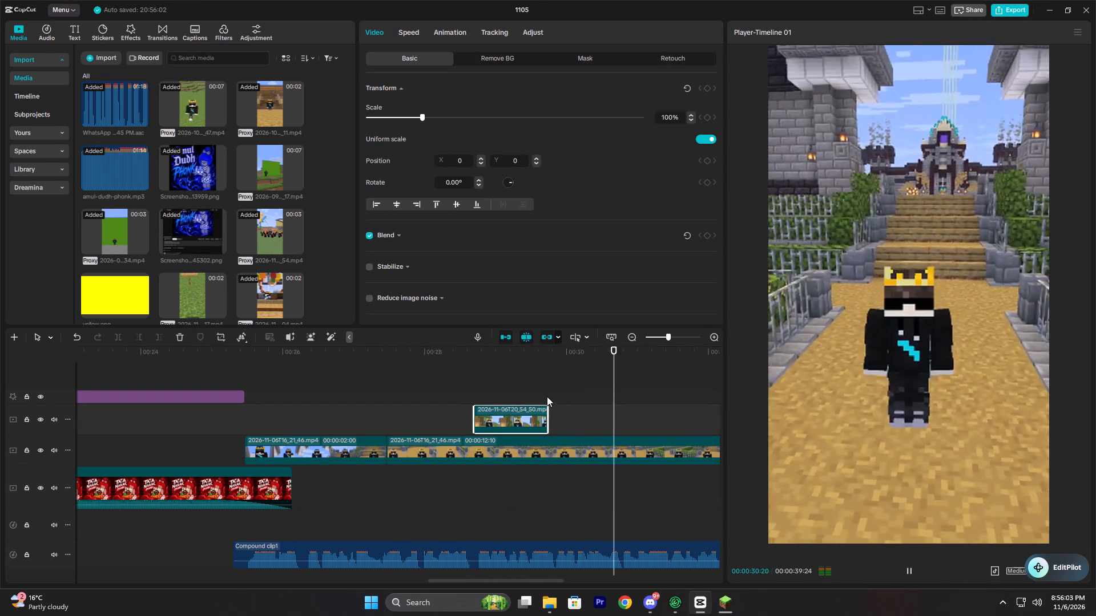
pyautogui.doubleClick(547, 394)
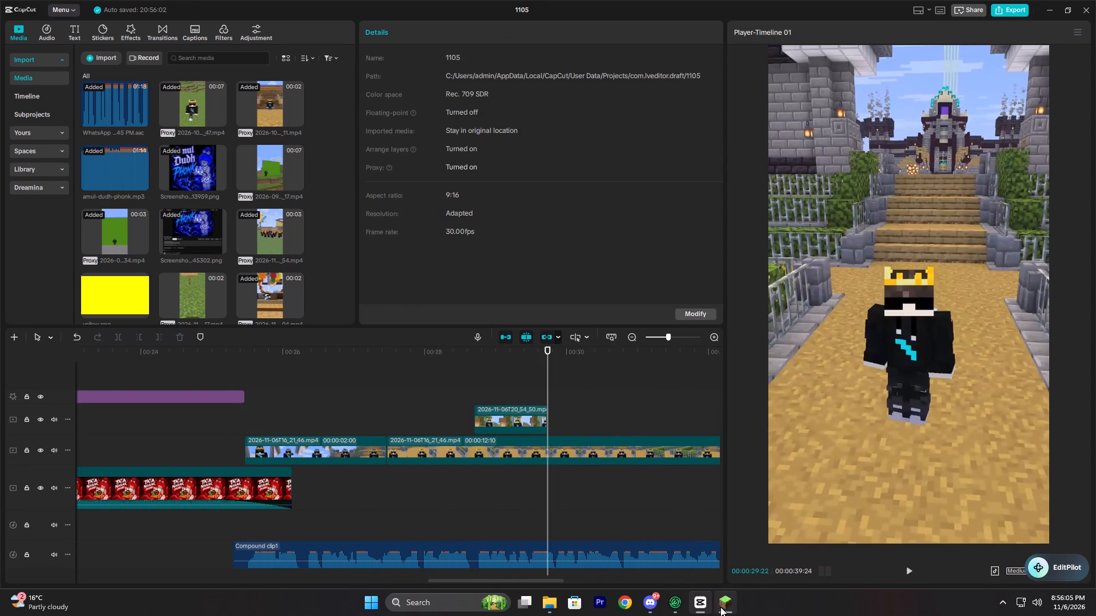
# Switch to Minecraft, quit the replay to the title screen, and load the singleplayer world.
pyautogui.click(720, 607)
pyautogui.click(615, 249)
pyautogui.press('Escape')
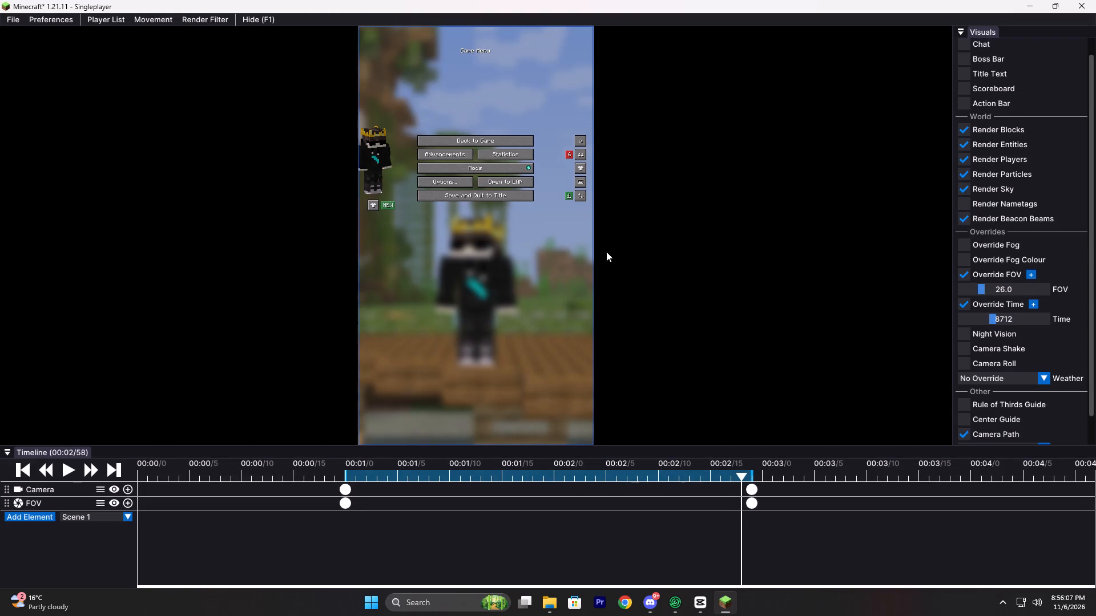
pyautogui.doubleClick(460, 196)
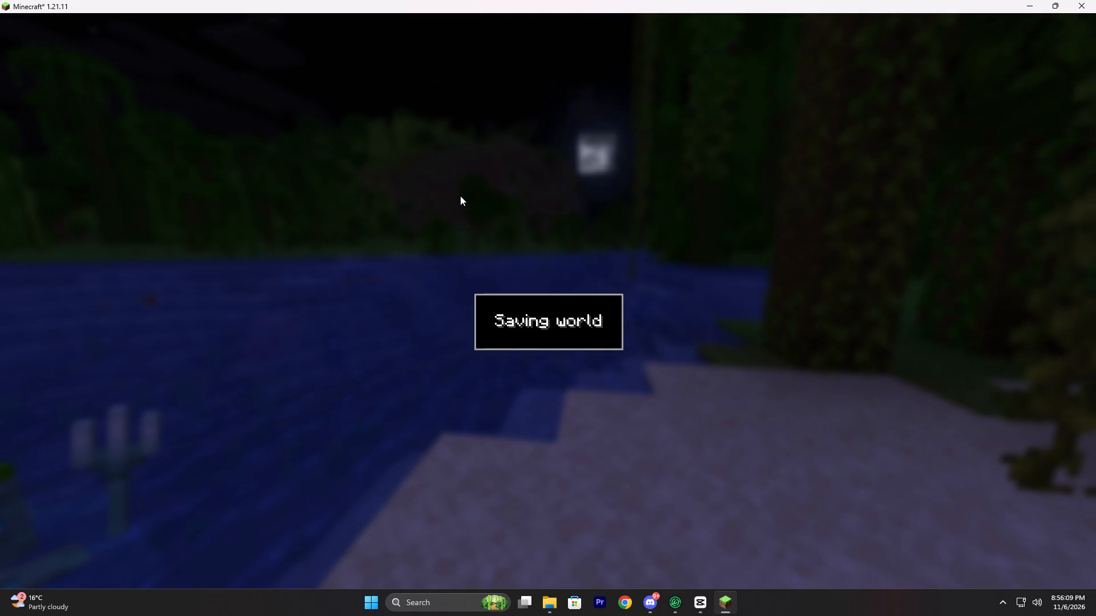
pyautogui.click(482, 223)
pyautogui.doubleClick(351, 135)
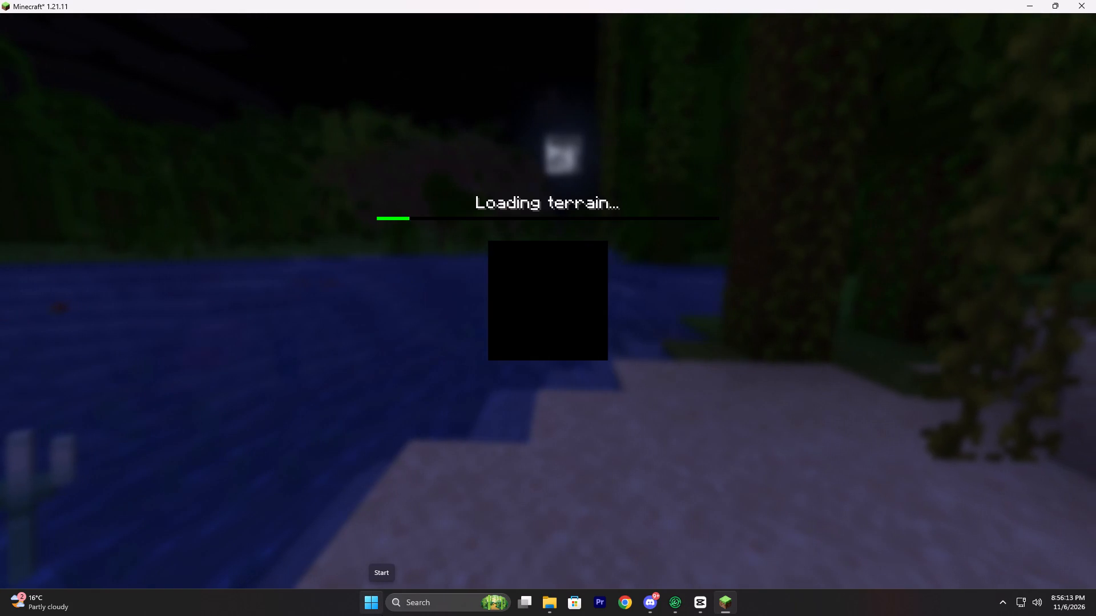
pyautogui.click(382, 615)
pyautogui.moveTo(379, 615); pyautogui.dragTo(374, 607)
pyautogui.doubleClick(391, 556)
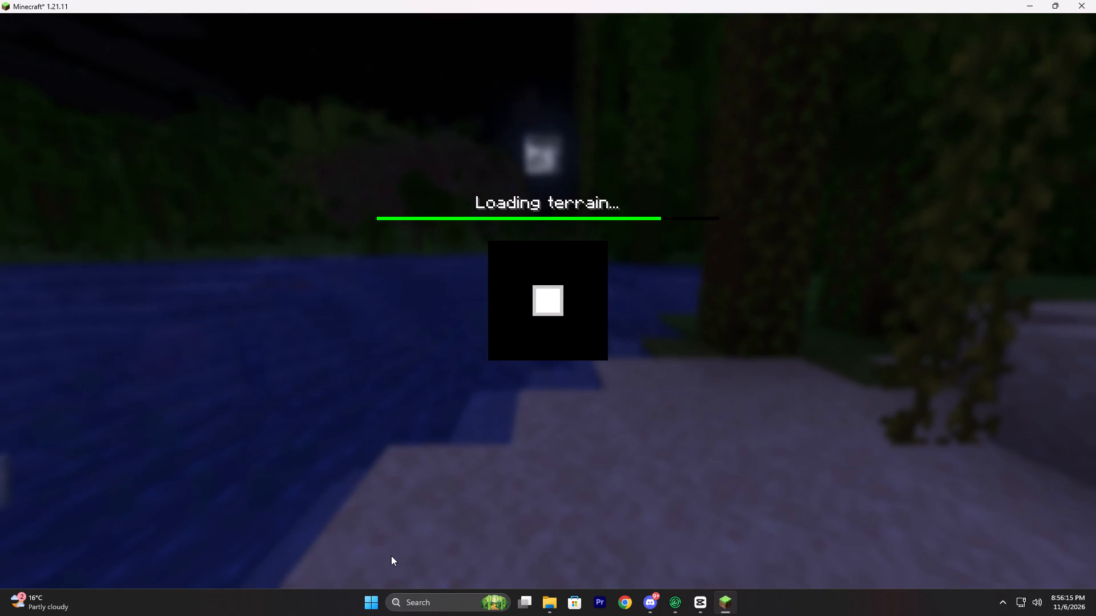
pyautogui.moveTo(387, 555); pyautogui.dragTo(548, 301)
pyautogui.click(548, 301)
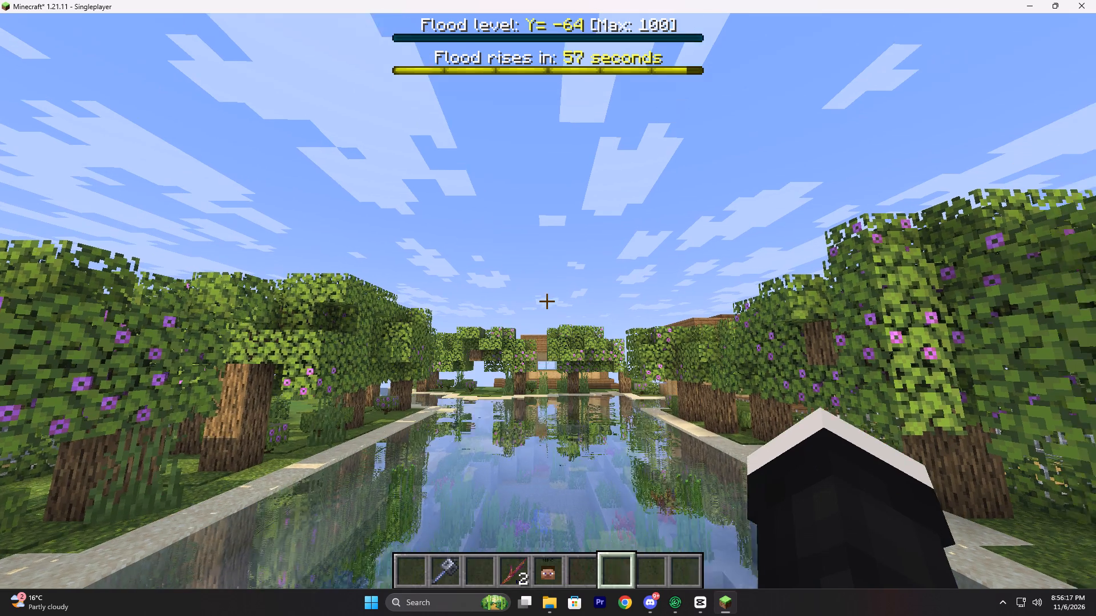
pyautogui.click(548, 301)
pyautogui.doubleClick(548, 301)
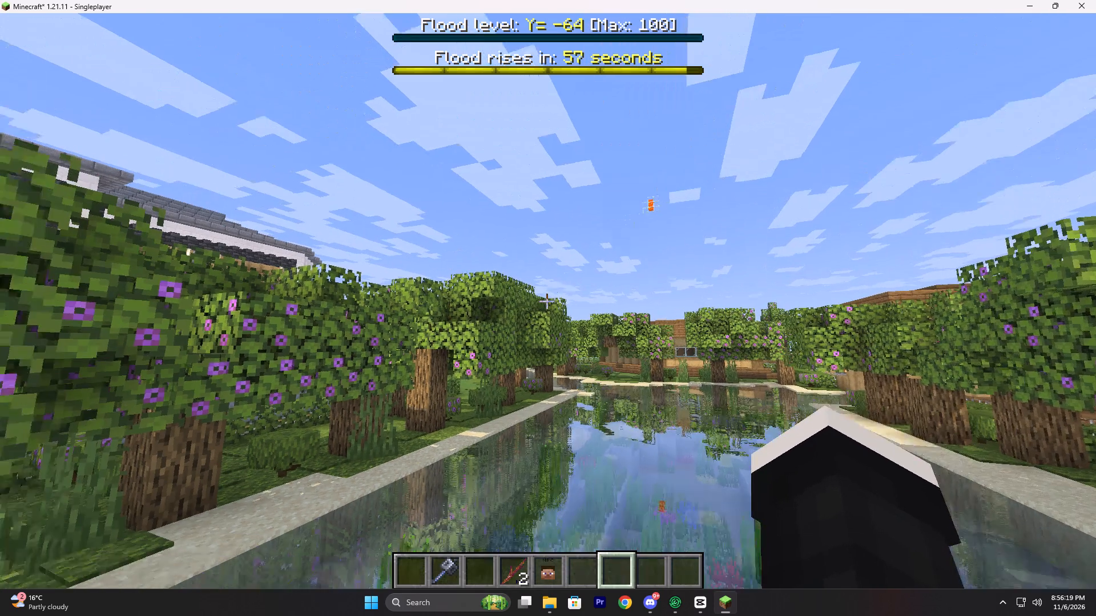
# Move forward through the tree-lined pond, going underwater past the corals and coming back up to the surface.
pyautogui.press('w')
pyautogui.hotkey('ctrl', 'space')
pyautogui.hotkey('ctrl', 'space')
pyautogui.hotkey('ctrl', 'space')
pyautogui.hotkey('ctrl', 'space')
pyautogui.hotkey('ctrl', 'space')
pyautogui.hotkey('ctrl', 'space')
pyautogui.hotkey('ctrl', 'space')
pyautogui.hotkey('ctrl', 'space')
pyautogui.hotkey('ctrl', 'space')
pyautogui.hotkey('ctrl', 'space')
pyautogui.hotkey('ctrl', 'space')
pyautogui.hotkey('ctrl', 'space')
pyautogui.hotkey('ctrl', 'space')
pyautogui.hotkey('ctrl', 'space')
pyautogui.hotkey('ctrl', 'space')
pyautogui.hotkey('ctrl', 'space')
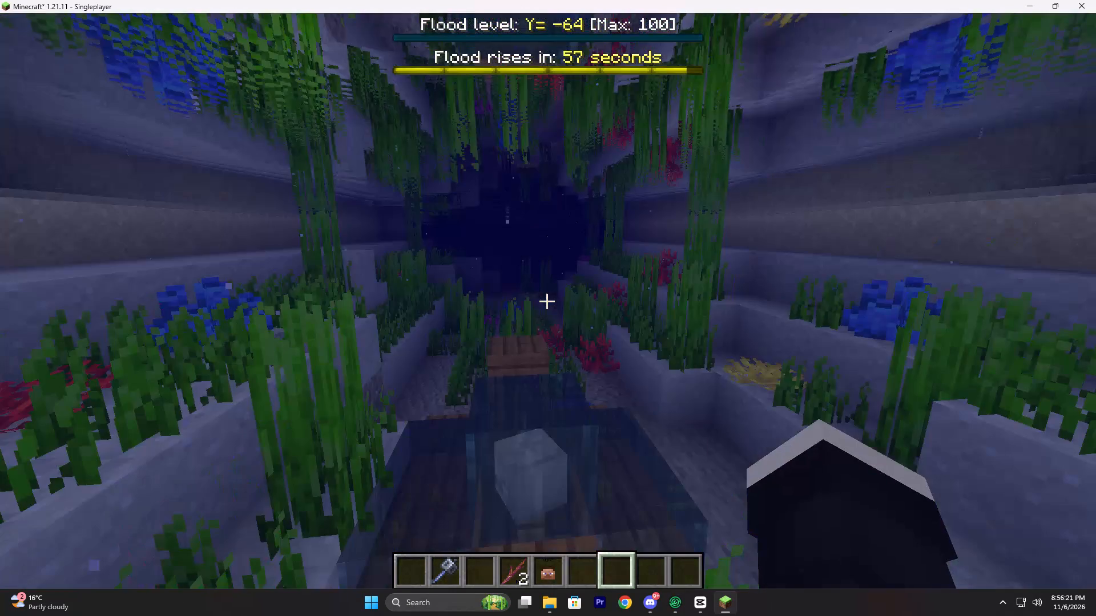
pyautogui.hotkey('ctrl', 'space')
pyautogui.hotkey('ctrl', 'a')
pyautogui.hotkey('ctrl', 'space')
pyautogui.press('space')
pyautogui.write('w')
pyautogui.press('space')
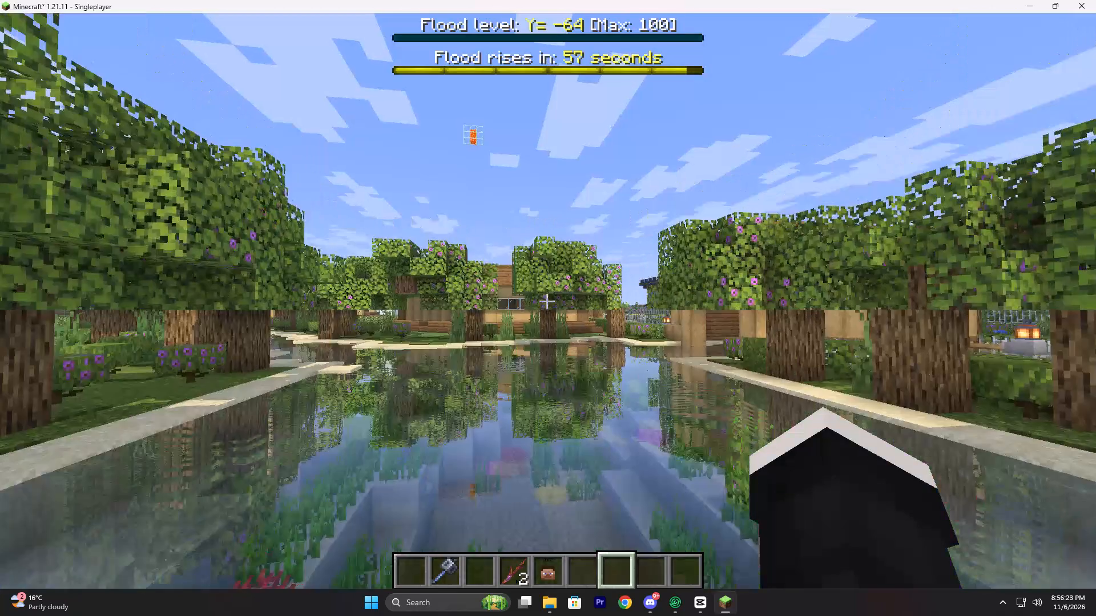
# Rise from the pond and fly up over the flowering trees beside the wooden building.
pyautogui.hotkey('shift', 'a')
pyautogui.press('space')
pyautogui.press('space')
pyautogui.press('space')
pyautogui.press('space')
pyautogui.press('space')
pyautogui.press('space')
pyautogui.press('space')
pyautogui.press('space')
pyautogui.press('space')
pyautogui.press('space')
pyautogui.press('space')
pyautogui.press('space')
pyautogui.press('space')
pyautogui.press('space')
pyautogui.press('space')
pyautogui.press('space')
pyautogui.press('space')
pyautogui.press('space')
pyautogui.press('space')
pyautogui.press('space')
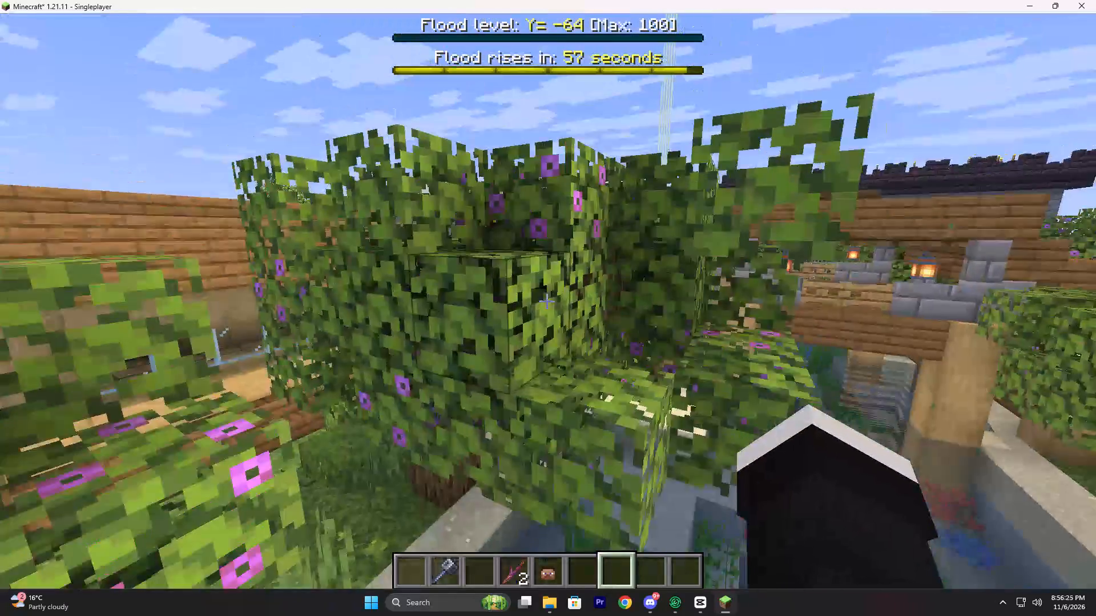
# Fly over the gate in the stone wall and into the grounds facing the castle with the purple portal.
pyautogui.click(548, 301)
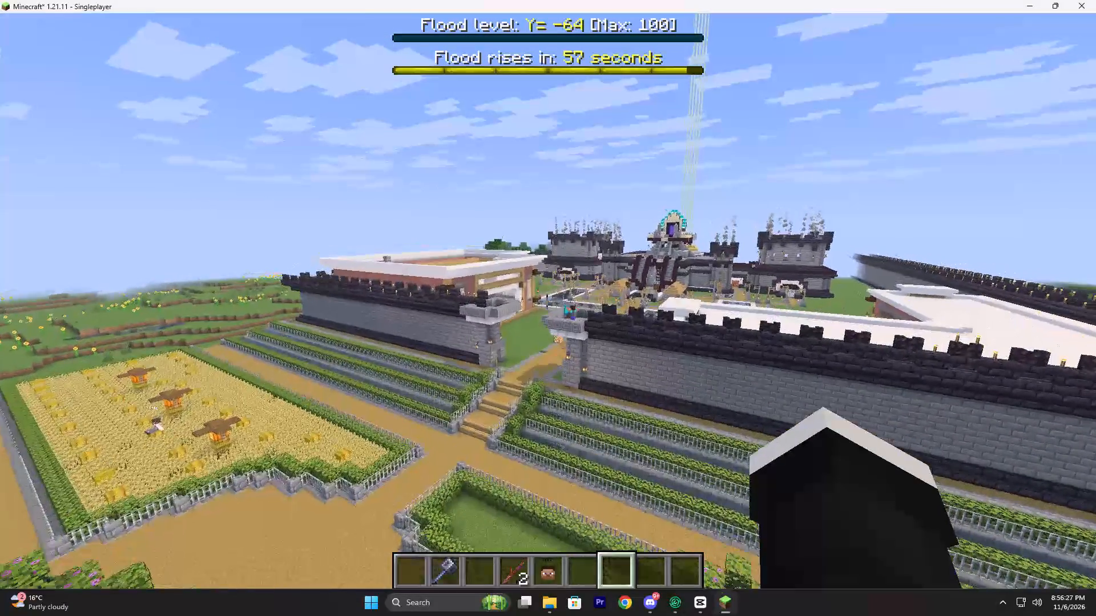
pyautogui.press('space')
pyautogui.press('space')
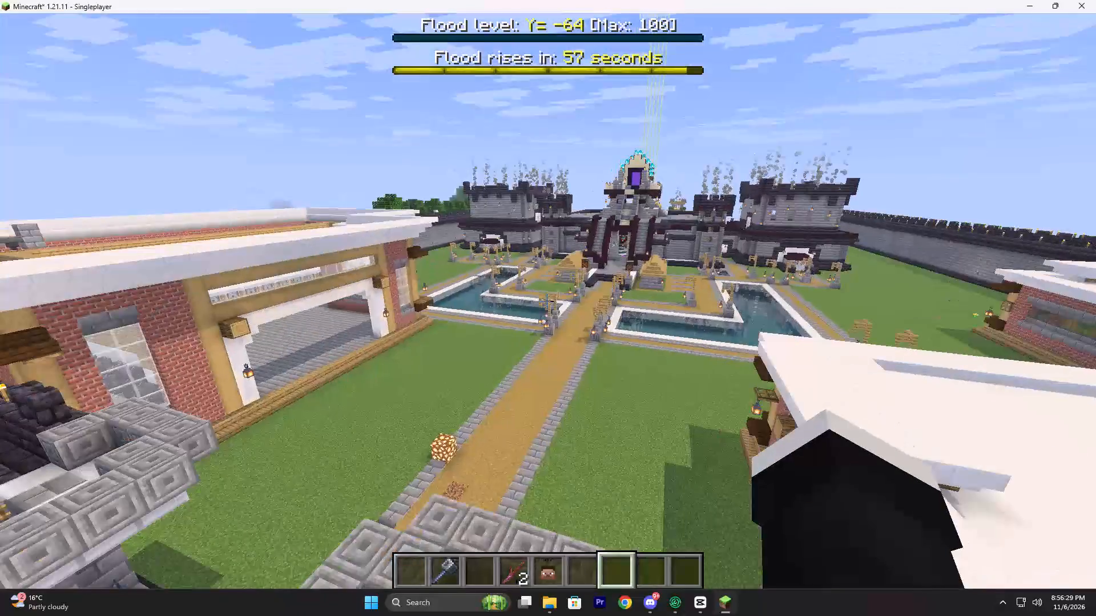
pyautogui.press('space')
pyautogui.press('space')
pyautogui.press('space')
pyautogui.press('space')
pyautogui.press('space')
pyautogui.press('space')
pyautogui.press('space')
pyautogui.press('space')
pyautogui.press('space')
pyautogui.press('space')
pyautogui.press('space')
pyautogui.press('space')
pyautogui.press('space')
pyautogui.press('space')
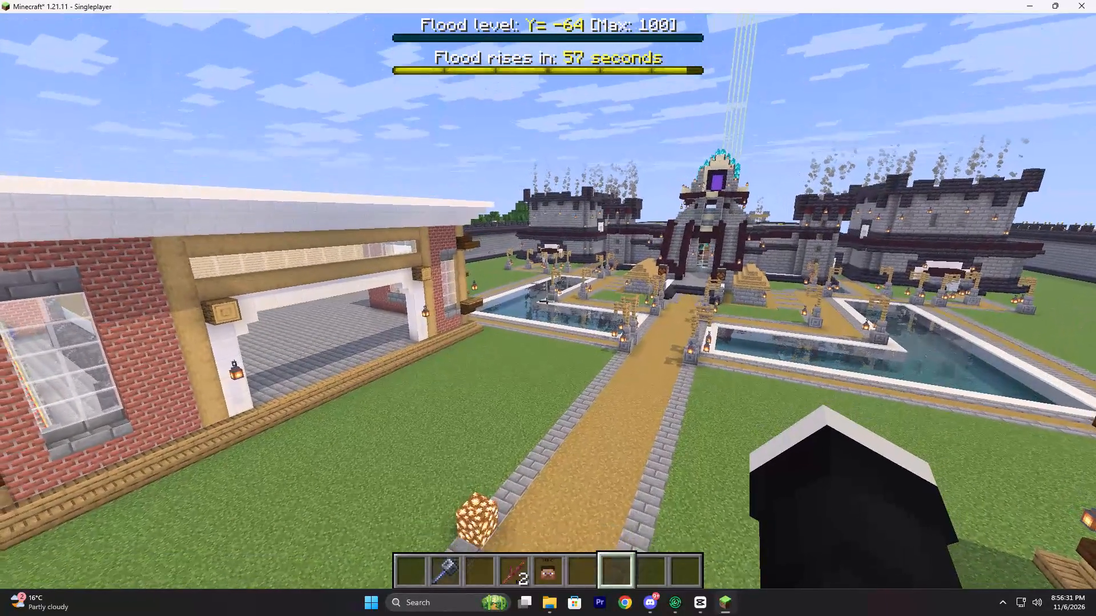
# Fly down to the grass beside the long stone brick wall, facing the castle's side tower.
pyautogui.hotkey('ctrl', 'a')
pyautogui.hotkey('ctrl', 'a')
pyautogui.hotkey('ctrl', 'space')
pyautogui.hotkey('ctrl', 'space')
pyautogui.hotkey('ctrl', 'space')
pyautogui.hotkey('ctrl', 'space')
pyautogui.hotkey('ctrl', 'space')
pyautogui.hotkey('ctrl', 'space')
pyautogui.hotkey('ctrl', 'space')
pyautogui.hotkey('ctrl', 'space')
pyautogui.hotkey('ctrl', 'space')
pyautogui.hotkey('ctrl', 'space')
pyautogui.hotkey('ctrl', 'space')
pyautogui.hotkey('ctrl', 'space')
pyautogui.hotkey('ctrl', 'space')
pyautogui.hotkey('ctrl', 'space')
pyautogui.hotkey('ctrl', 'space')
pyautogui.hotkey('ctrl', 'space')
pyautogui.hotkey('ctrl', 'space')
pyautogui.hotkey('ctrl', 'space')
pyautogui.hotkey('ctrl', 'space')
pyautogui.hotkey('ctrl', 'space')
pyautogui.hotkey('ctrl', 'space')
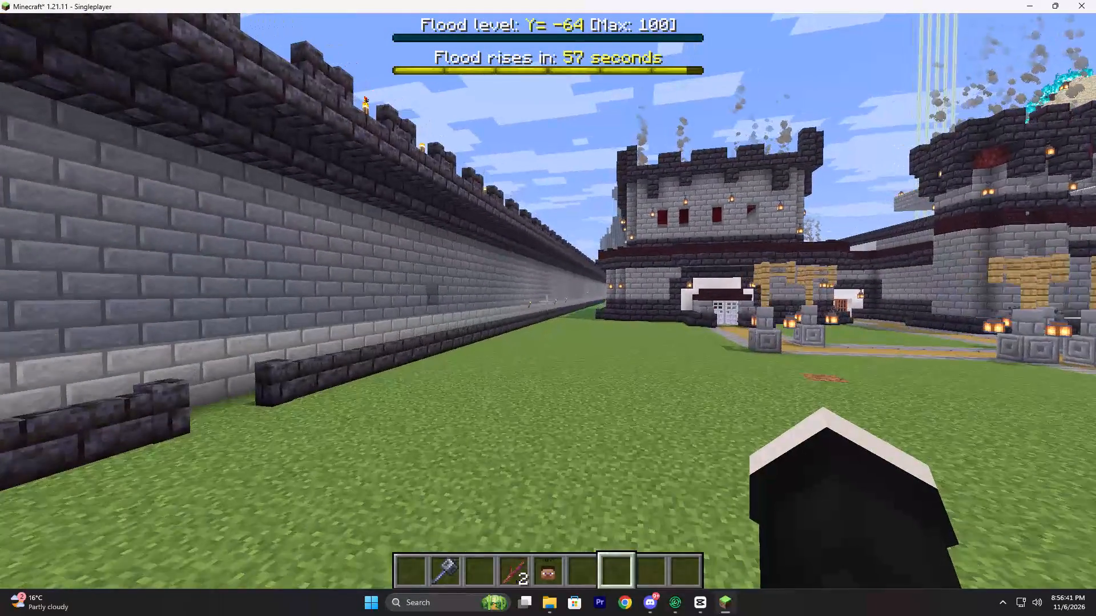
# Approach the small opening in the stone brick wall.
pyautogui.hotkey('ctrl', 'r')
pyautogui.hotkey('ctrl', 'r')
pyautogui.hotkey('ctrl', 'r')
pyautogui.hotkey('ctrl', 'r')
pyautogui.hotkey('ctrl', 'r')
pyautogui.hotkey('ctrl', 'r')
pyautogui.hotkey('ctrl', 'r')
pyautogui.hotkey('ctrl', 'r')
pyautogui.hotkey('ctrl', 'r')
pyautogui.hotkey('ctrl', 'r')
pyautogui.hotkey('ctrl', 'r')
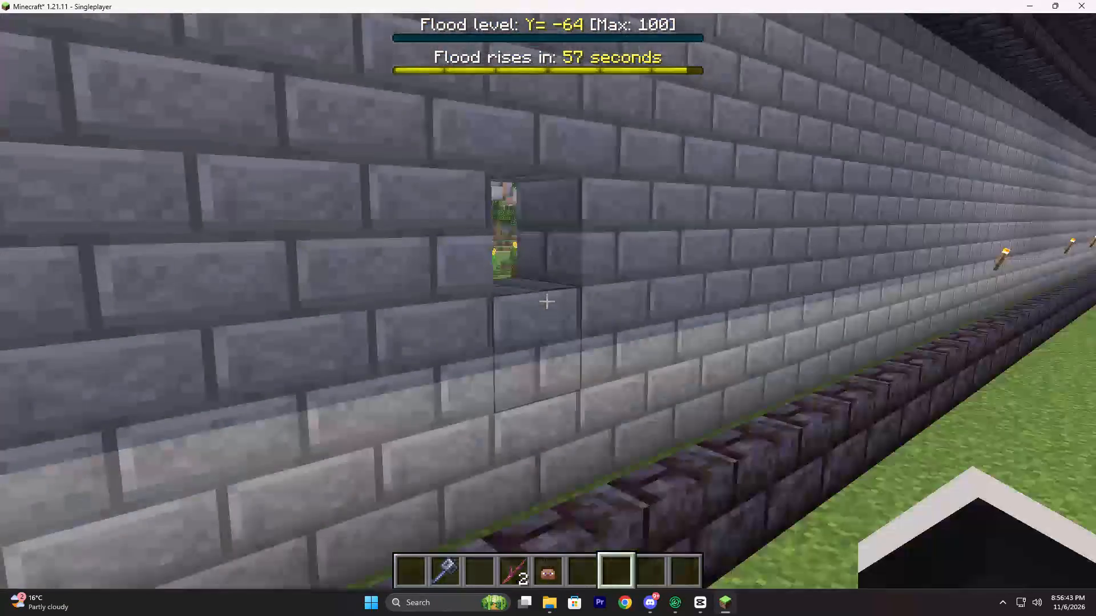
# Travel along the stone brick wall past the castle's side tower to the torch-lit grass before the crop rows.
pyautogui.hotkey('ctrl', 'space')
pyautogui.hotkey('ctrl', 'space')
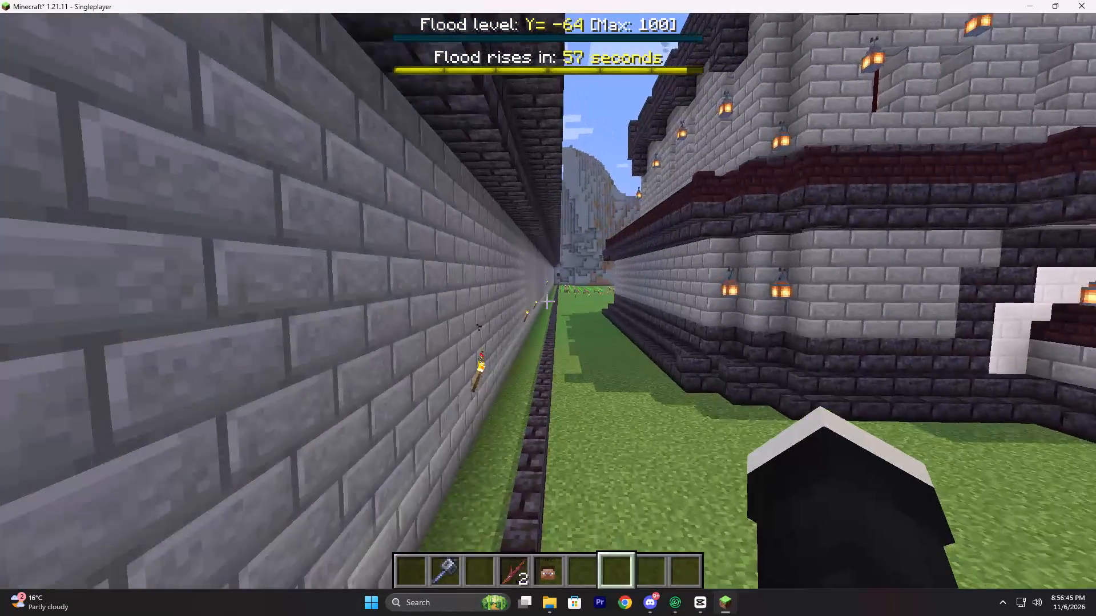
pyautogui.hotkey('ctrl', 'space')
pyautogui.hotkey('ctrl', 'space')
pyautogui.hotkey('ctrl', 'space')
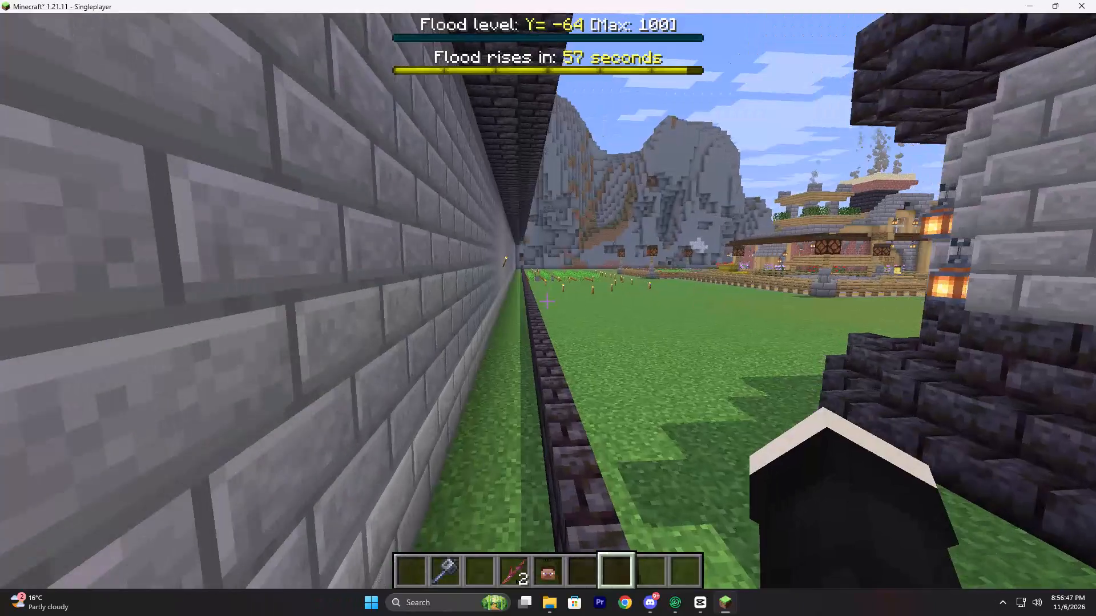
pyautogui.hotkey('ctrl', 'space')
pyautogui.hotkey('ctrl', 'space')
pyautogui.hotkey('ctrl', 'space')
pyautogui.hotkey('ctrl', 'space')
pyautogui.hotkey('ctrl', 'space')
pyautogui.hotkey('ctrl', 'space')
pyautogui.hotkey('ctrl', 'space')
pyautogui.hotkey('ctrl', 'space')
pyautogui.hotkey('ctrl', 'space')
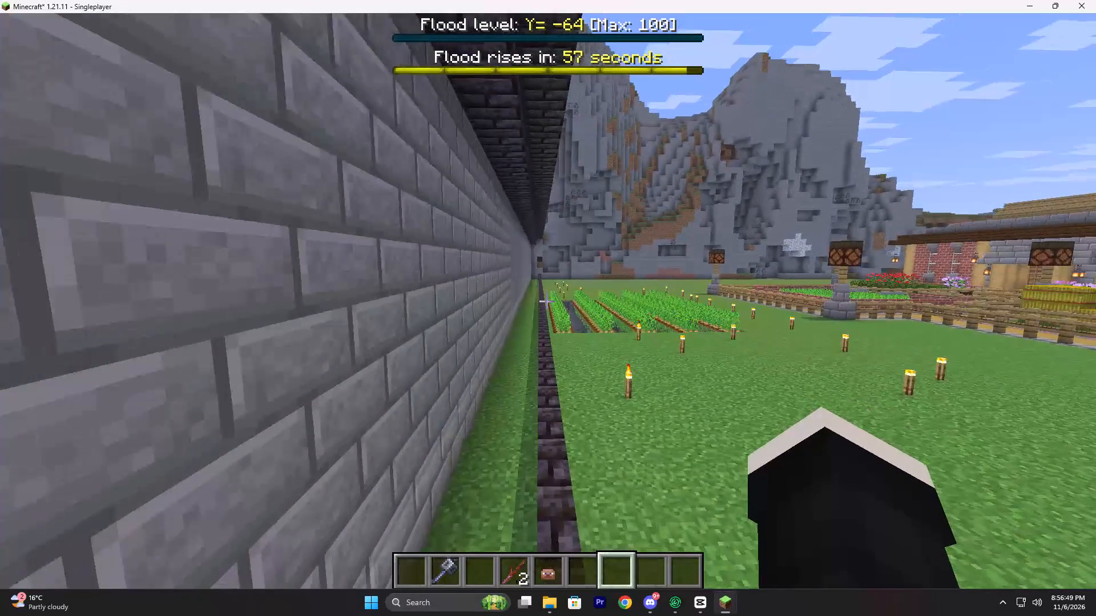
# Continue along the stone brick wall past the crop rows toward the mountain at its far end.
pyautogui.hotkey('ctrl', 'space')
pyautogui.hotkey('ctrl', 'space')
pyautogui.hotkey('ctrl', 'space')
pyautogui.hotkey('ctrl', 'space')
pyautogui.hotkey('ctrl', 'space')
pyautogui.hotkey('ctrl', 'space')
pyautogui.hotkey('ctrl', 'space')
pyautogui.hotkey('ctrl', 'space')
pyautogui.hotkey('ctrl', 'space')
pyautogui.hotkey('ctrl', 'space')
pyautogui.hotkey('ctrl', 'space')
pyautogui.hotkey('ctrl', 'space')
pyautogui.hotkey('ctrl', 'space')
pyautogui.hotkey('ctrl', 'space')
pyautogui.hotkey('ctrl', 'space')
pyautogui.hotkey('ctrl', 'space')
pyautogui.hotkey('ctrl', 'space')
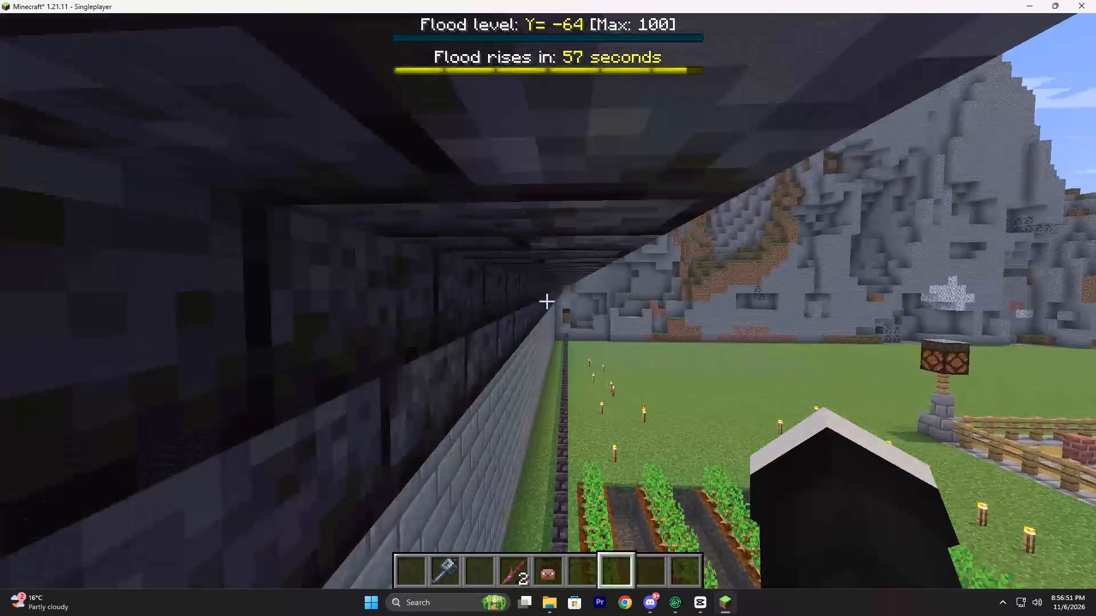
pyautogui.hotkey('ctrl', 'space')
pyautogui.hotkey('ctrl', 'space')
pyautogui.hotkey('ctrl', 'space')
pyautogui.hotkey('ctrl', 'space')
pyautogui.hotkey('ctrl', 'space')
pyautogui.hotkey('ctrl', 'space')
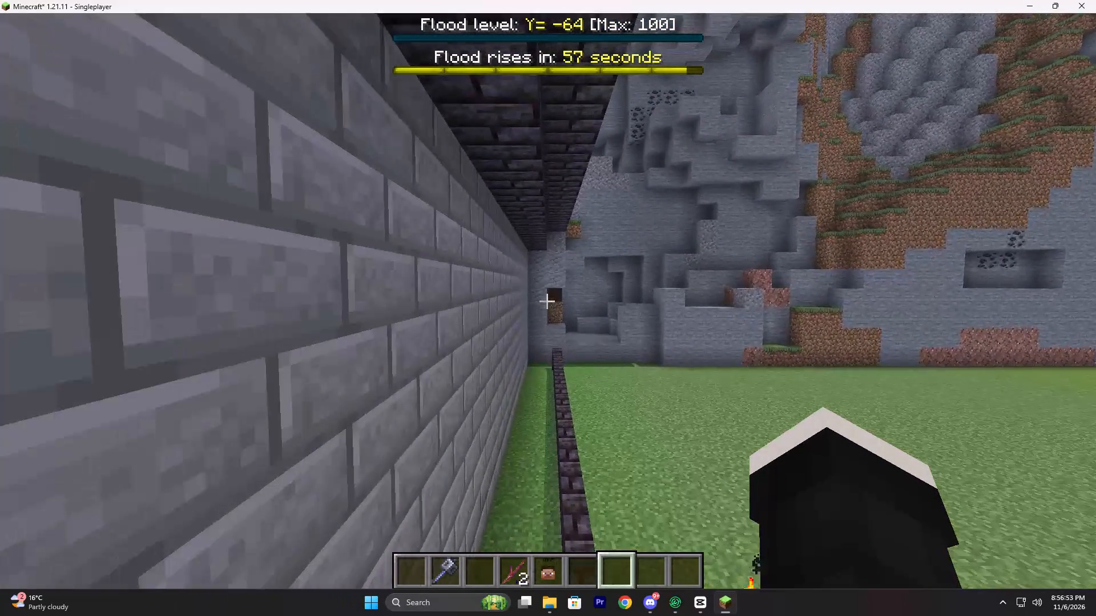
# Reach the cliff where the brick wall ends and get up onto the stone ledge at its foot.
pyautogui.hotkey('ctrl', 'space')
pyautogui.hotkey('ctrl', 'space')
pyautogui.hotkey('ctrl', 'space')
pyautogui.hotkey('ctrl', 'space')
pyautogui.hotkey('ctrl', 'space')
pyautogui.hotkey('ctrl', 'space')
pyautogui.hotkey('ctrl', 'space')
pyautogui.hotkey('ctrl', 'space')
pyautogui.hotkey('ctrl', 'space')
pyautogui.hotkey('ctrl', 'space')
pyautogui.hotkey('ctrl', 'space')
pyautogui.hotkey('ctrl', 'space')
pyautogui.hotkey('ctrl', 'space')
pyautogui.hotkey('ctrl', 'space')
pyautogui.hotkey('ctrl', 'space')
pyautogui.hotkey('ctrl', 'space')
pyautogui.hotkey('ctrl', 'space')
pyautogui.hotkey('ctrl', 'space')
pyautogui.hotkey('ctrl', 'space')
pyautogui.hotkey('ctrl', 'space')
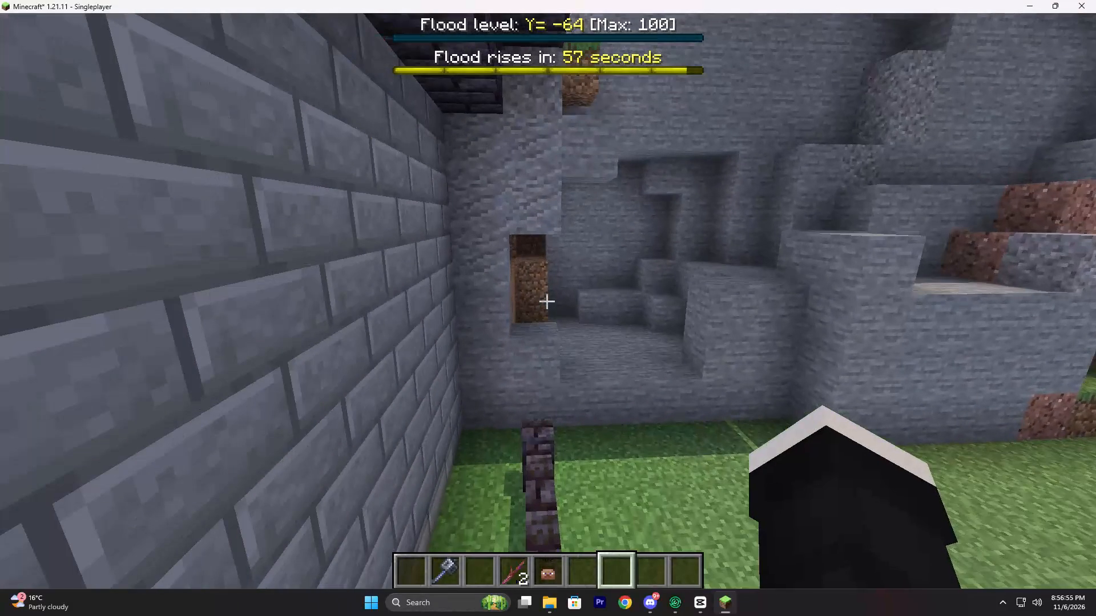
pyautogui.hotkey('ctrl', 'space')
pyautogui.hotkey('ctrl', 'space')
pyautogui.hotkey('ctrl', 'space')
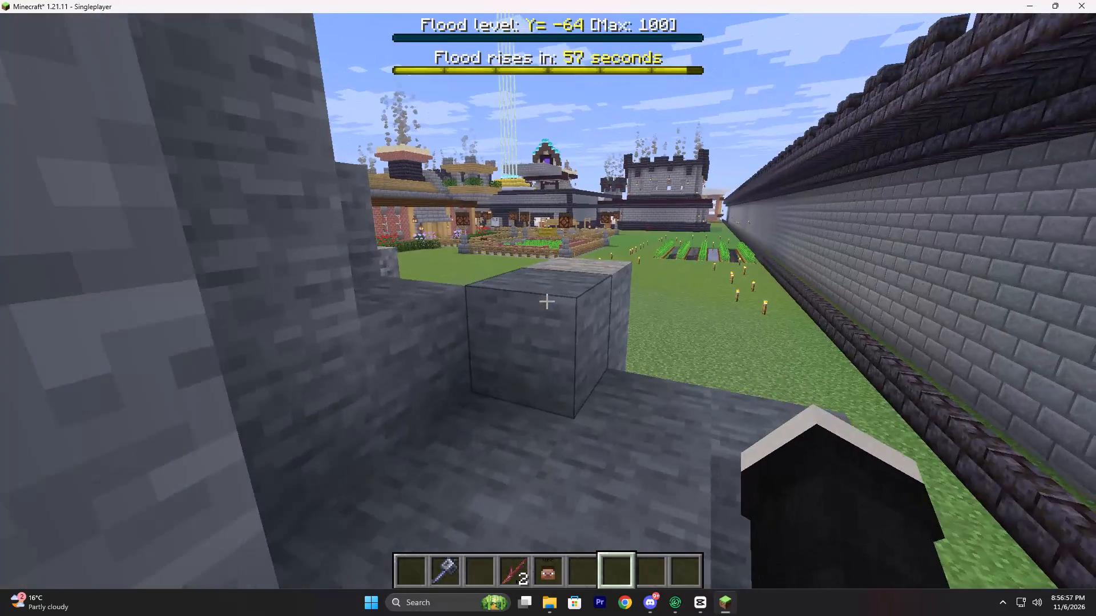
# Move around the stone outcrop and break a dirt block in the cliff face beside the grassy ledge.
pyautogui.hotkey('ctrl', 'space')
pyautogui.hotkey('ctrl', 'space')
pyautogui.hotkey('ctrl', 'space')
pyautogui.hotkey('ctrl', 'space')
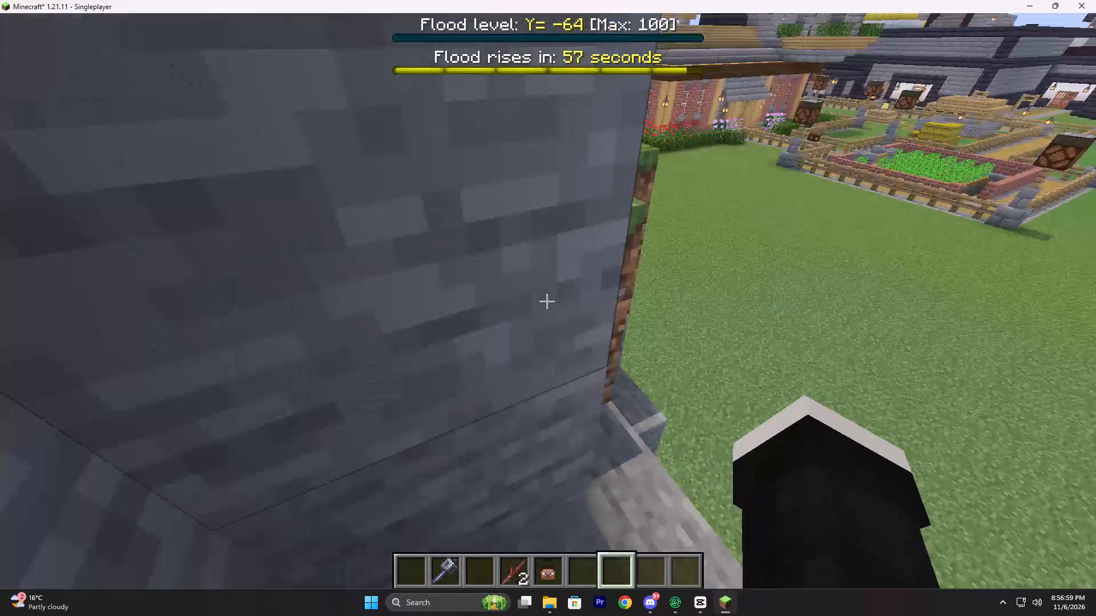
pyautogui.hotkey('ctrl', 'space')
pyautogui.hotkey('ctrl', 'space')
pyautogui.hotkey('ctrl', 'space')
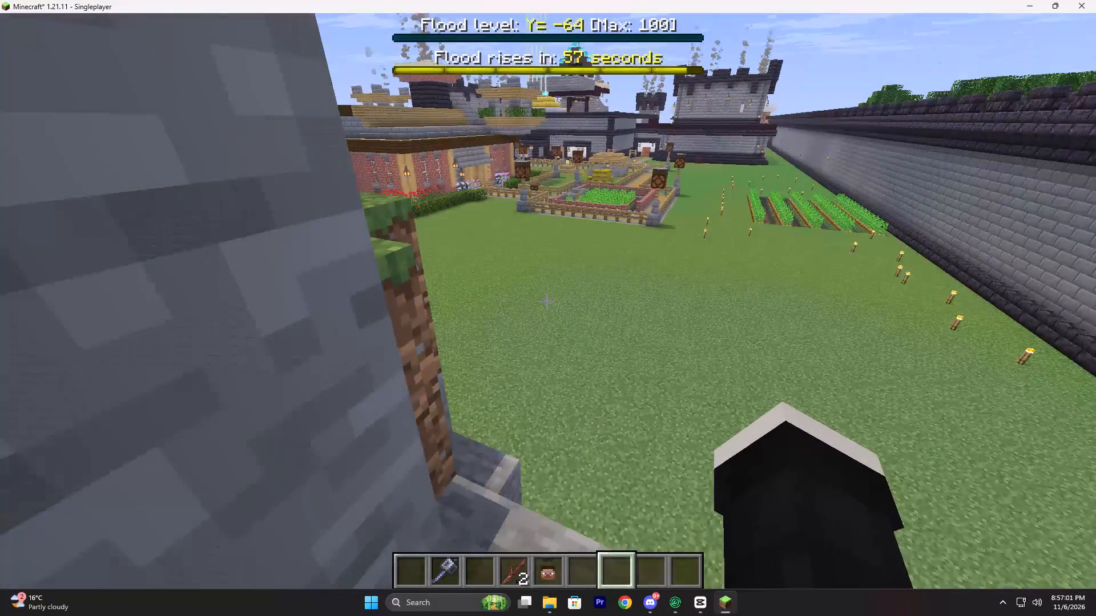
pyautogui.hotkey('ctrl', 'space')
pyautogui.hotkey('ctrl', 'space')
pyautogui.keyDown('ctrl'); pyautogui.click(548, 301); pyautogui.keyUp('ctrl')
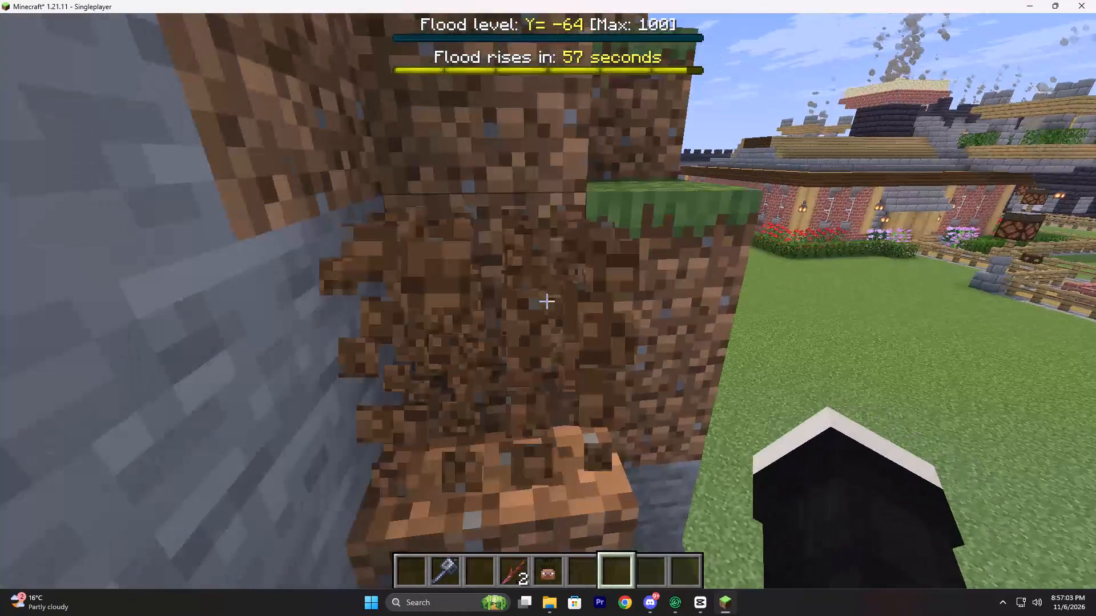
# Climb the dirt and grass ledges on the cliff face across from the red brick house.
pyautogui.hotkey('ctrl', 'space')
pyautogui.hotkey('ctrl', 'space')
pyautogui.hotkey('ctrl', 'w')
pyautogui.hotkey('ctrl', 'space')
pyautogui.hotkey('ctrl', 'space')
pyautogui.hotkey('ctrl', 'space')
pyautogui.hotkey('ctrl', 'space')
pyautogui.hotkey('ctrl', 'space')
pyautogui.hotkey('ctrl', 'space')
pyautogui.hotkey('ctrl', 'space')
pyautogui.hotkey('ctrl', 'space')
pyautogui.hotkey('ctrl', 'space')
pyautogui.hotkey('ctrl', 'space')
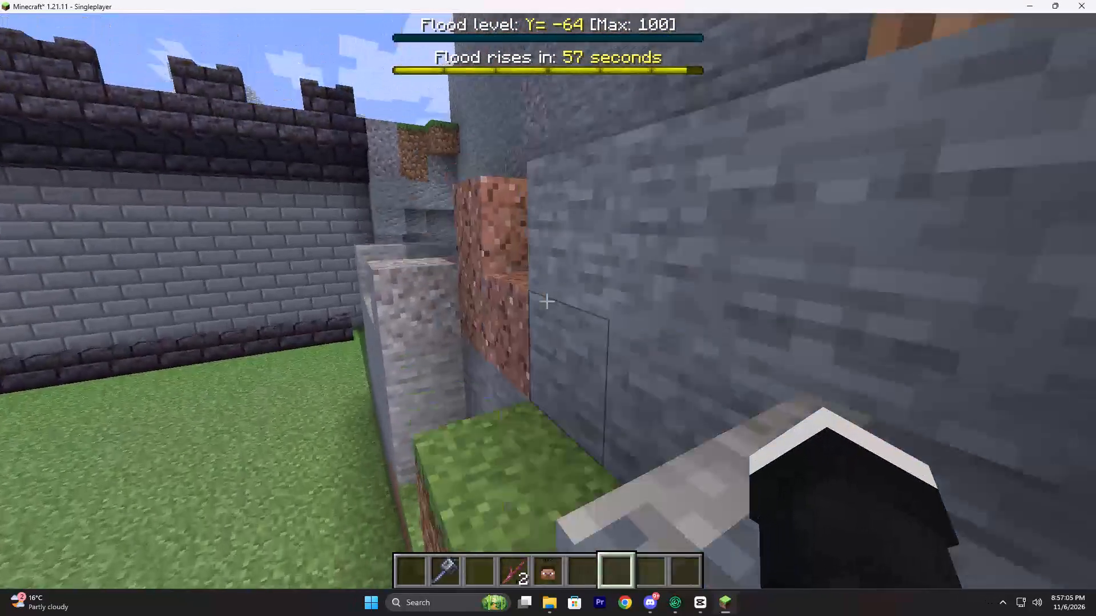
pyautogui.press('space')
pyautogui.press('space')
pyautogui.press('space')
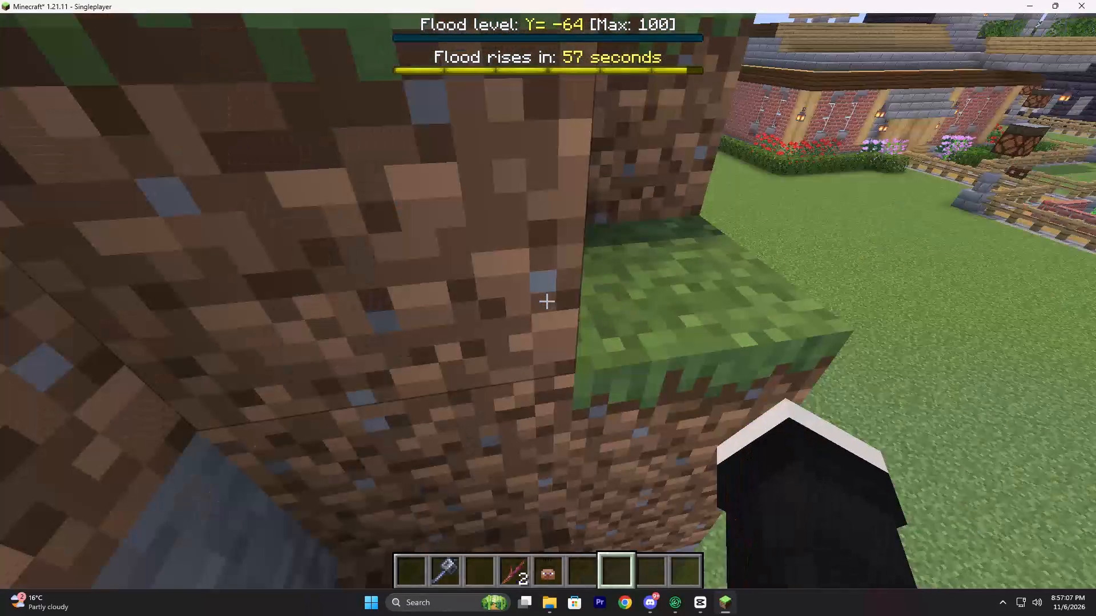
pyautogui.press('space')
pyautogui.press('space')
pyautogui.press('space')
pyautogui.press('space')
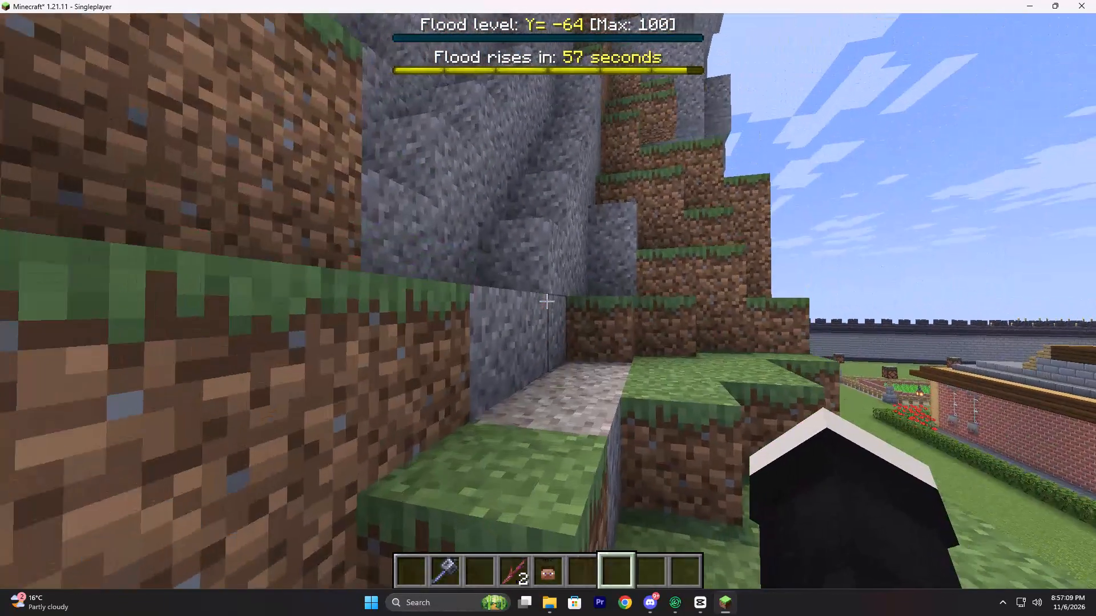
# Climb the mountainside along the gravel steps beside the grassy dirt terraces.
pyautogui.press('space')
pyautogui.press('space')
pyautogui.press('space')
pyautogui.press('space')
pyautogui.press('space')
pyautogui.press('space')
pyautogui.press('space')
pyautogui.press('space')
pyautogui.press('space')
pyautogui.press('space')
pyautogui.press('space')
pyautogui.press('space')
pyautogui.press('space')
pyautogui.press('space')
pyautogui.press('space')
pyautogui.press('space')
pyautogui.press('space')
pyautogui.press('space')
pyautogui.press('space')
pyautogui.press('space')
pyautogui.press('space')
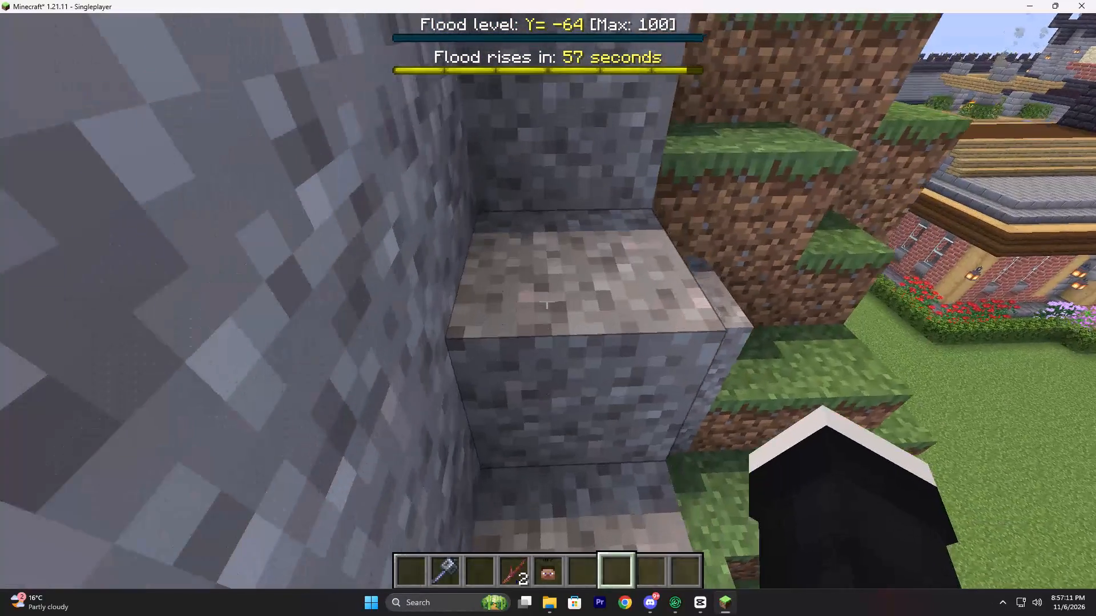
# Clear blocks in the way and climb higher to the grassy dirt steps beside the gravel face.
pyautogui.press('space')
pyautogui.doubleClick(548, 300)
pyautogui.press('space')
pyautogui.press('space')
pyautogui.press('space')
pyautogui.press('space')
pyautogui.press('space')
pyautogui.press('space')
pyautogui.press('space')
pyautogui.press('space')
pyautogui.press('space')
pyautogui.press('space')
pyautogui.press('space')
pyautogui.press('space')
pyautogui.press('space')
pyautogui.press('space')
pyautogui.press('space')
pyautogui.press('space')
pyautogui.press('space')
pyautogui.press('space')
pyautogui.press('space')
pyautogui.press('space')
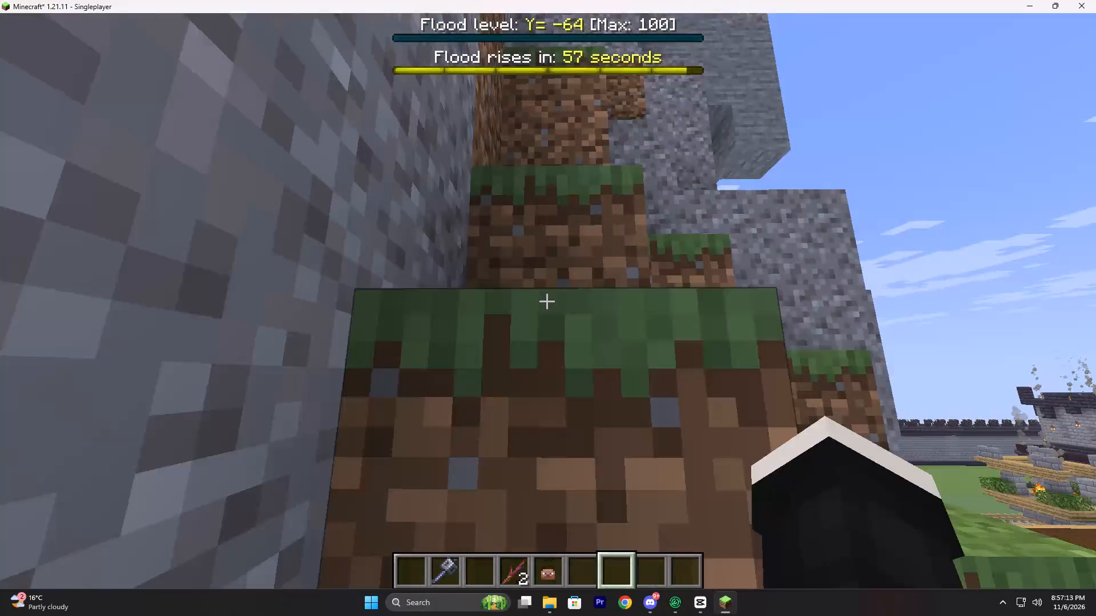
# Dig away the dirt blocks in the mountainside to reach the stone behind them.
pyautogui.moveTo(548, 309); pyautogui.dragTo(548, 301)
pyautogui.click(548, 304)
pyautogui.click(548, 301)
pyautogui.click(548, 301)
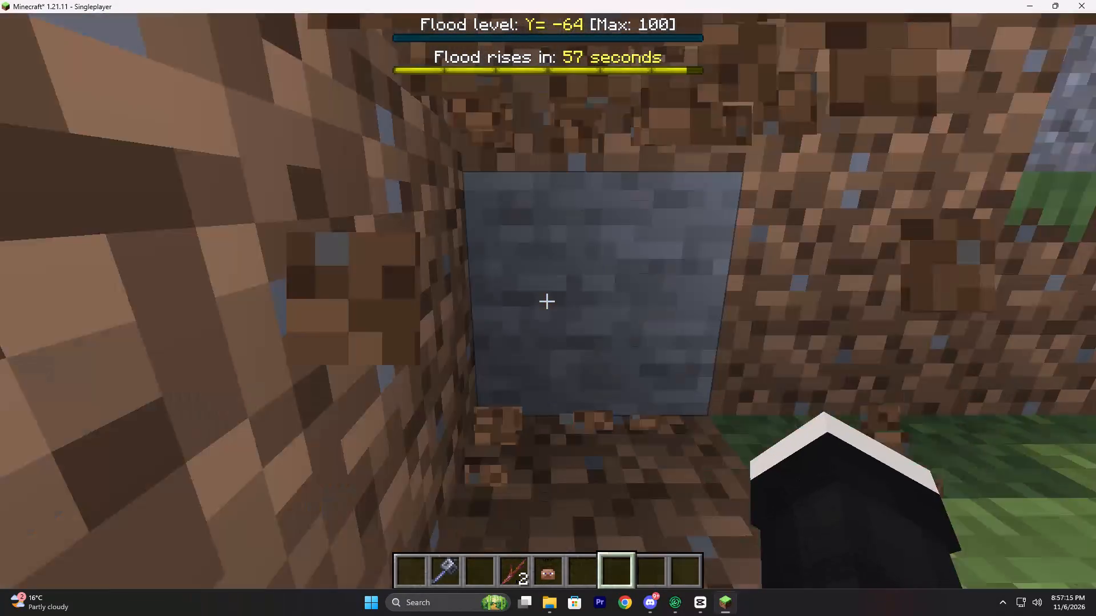
pyautogui.click(548, 301)
pyautogui.click(548, 303)
pyautogui.click(548, 302)
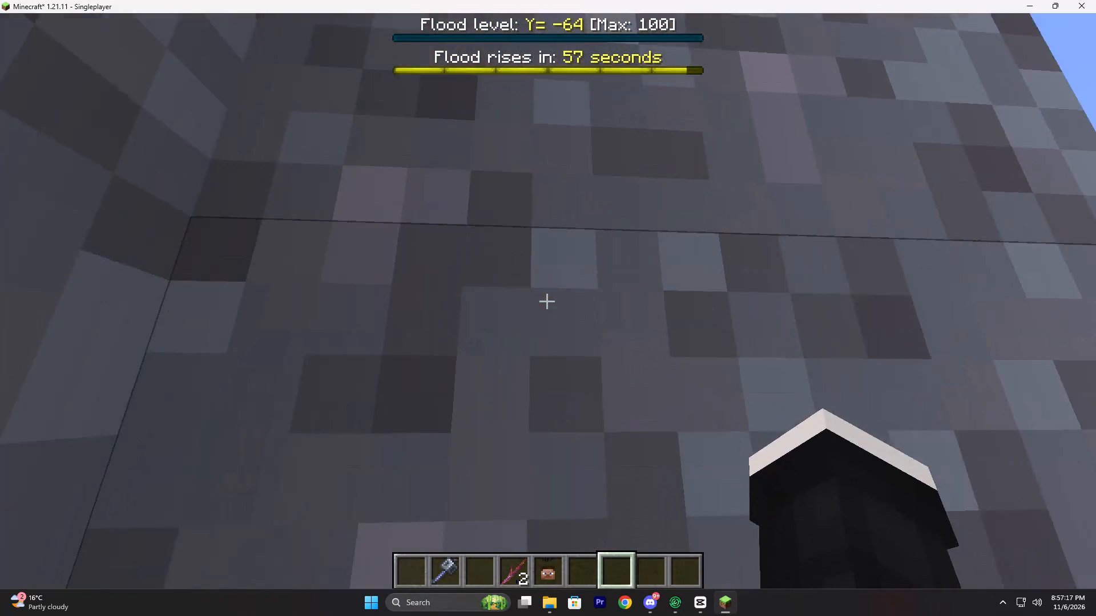
# Dig into the exposed stone of the mountainside.
pyautogui.click(548, 301)
pyautogui.click(548, 301)
pyautogui.click(548, 301)
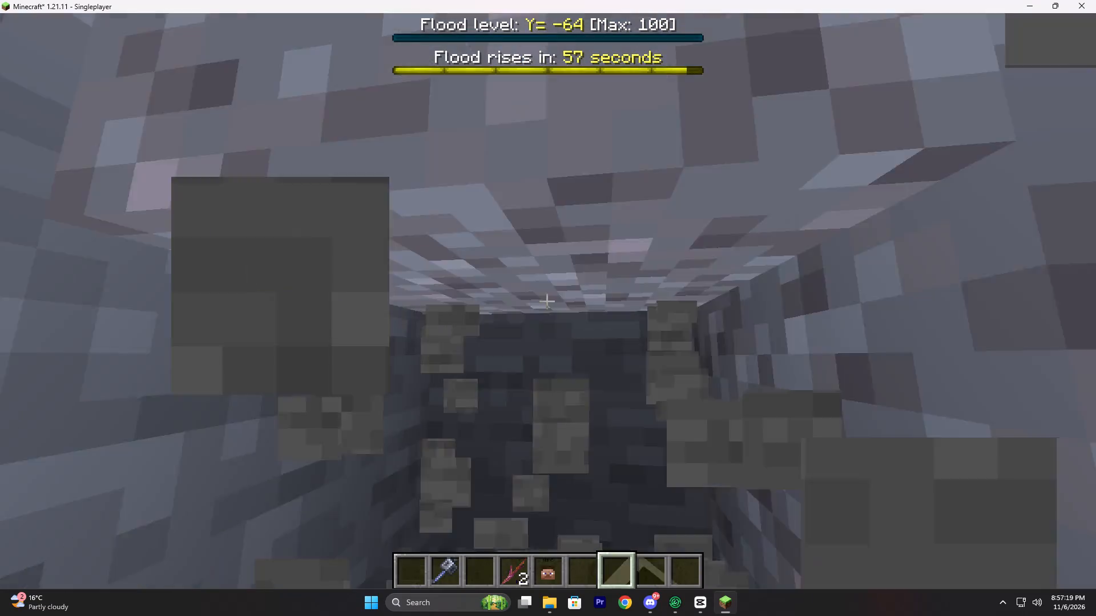
pyautogui.doubleClick(548, 301)
pyautogui.click(548, 301)
pyautogui.press('w')
pyautogui.hotkey('ctrl', 'space')
pyautogui.keyDown('ctrl'); pyautogui.doubleClick(548, 301); pyautogui.keyUp('ctrl')
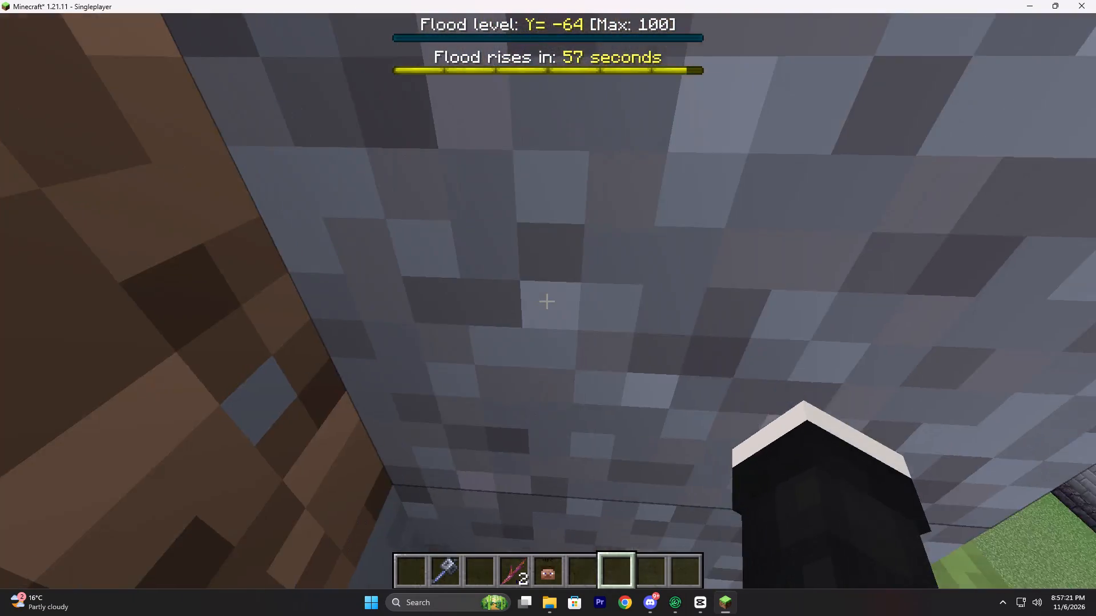
# Dig up through the stone of the mountainside and come out on the gravel mountaintop.
pyautogui.hotkey('ctrl', 'space')
pyautogui.press('space')
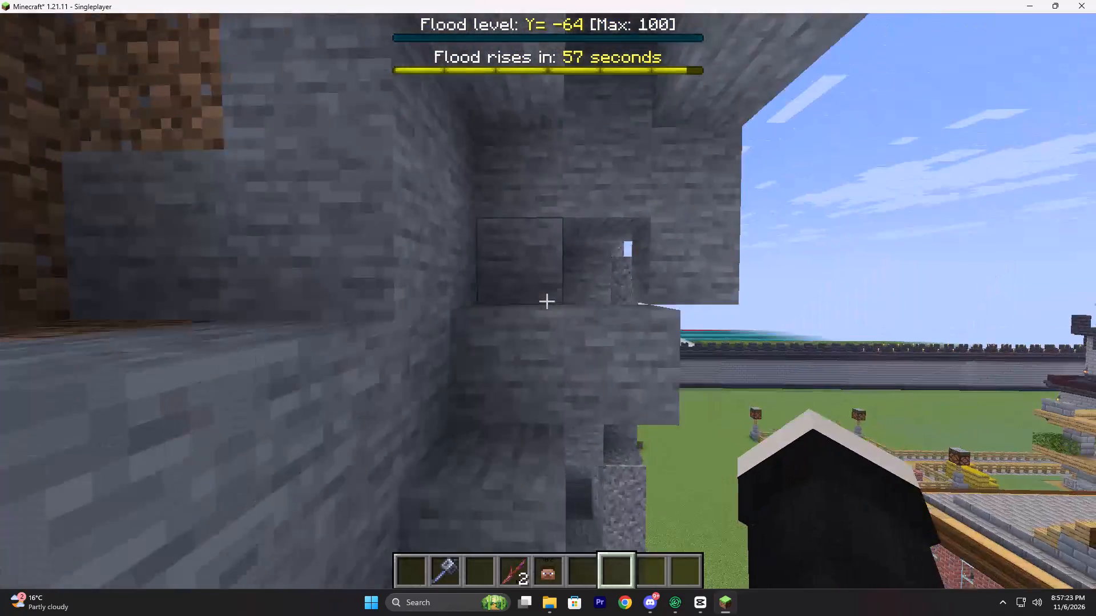
pyautogui.hotkey('ctrl', 'space')
pyautogui.click(548, 301)
pyautogui.press('s')
pyautogui.press('d')
pyautogui.doubleClick(548, 301)
pyautogui.press('s')
pyautogui.tripleClick(548, 301)
pyautogui.tripleClick(546, 298)
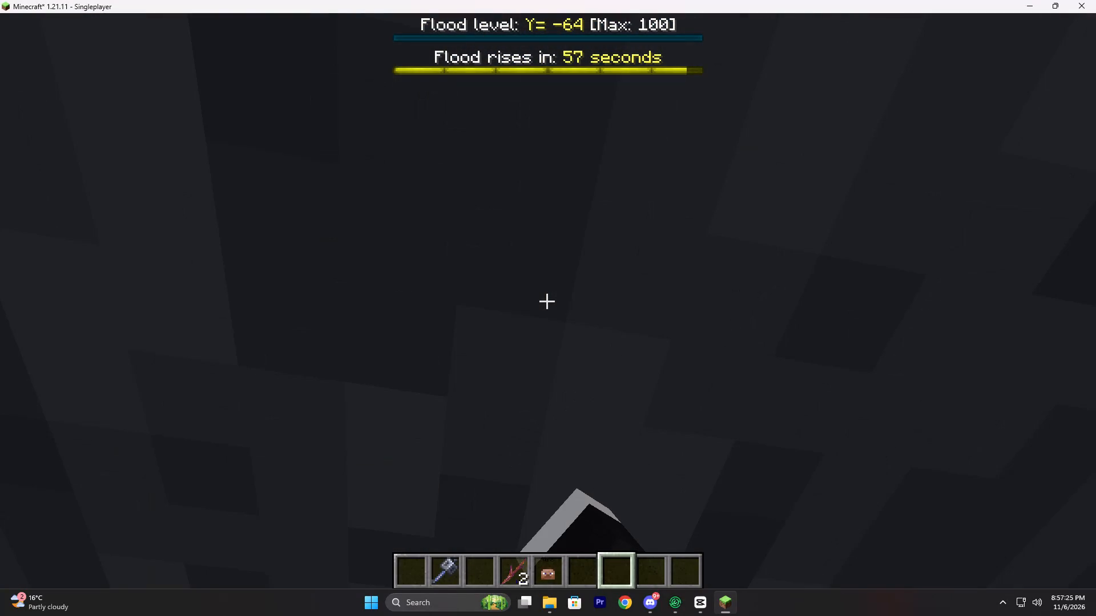
pyautogui.tripleClick(548, 301)
pyautogui.tripleClick(548, 301)
pyautogui.press('w')
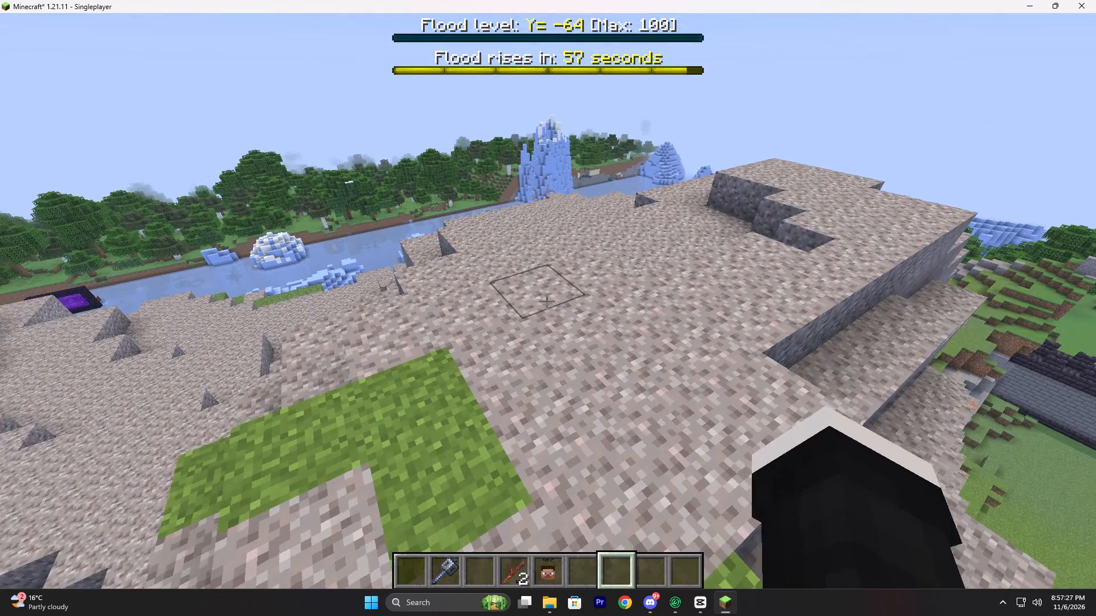
# Look over the frozen river from the mountaintop and examine the rail track beside the Nether portal up close.
pyautogui.hotkey('ctrl', 'space')
pyautogui.hotkey('ctrl', 'space')
pyautogui.hotkey('ctrl', 'space')
pyautogui.hotkey('ctrl', 'r')
pyautogui.hotkey('ctrl', 'r')
pyautogui.hotkey('ctrl', 'r')
pyautogui.hotkey('ctrl', 'r')
pyautogui.hotkey('ctrl', 'r')
pyautogui.hotkey('ctrl', 'r')
pyautogui.hotkey('ctrl', 'r')
pyautogui.hotkey('ctrl', 'r')
pyautogui.hotkey('ctrl', 'r')
pyautogui.hotkey('ctrl', 'r')
pyautogui.hotkey('ctrl', 'r')
pyautogui.hotkey('ctrl', 'r')
pyautogui.hotkey('ctrl', 'r')
pyautogui.hotkey('ctrl', 'r')
pyautogui.hotkey('ctrl', 'r')
pyautogui.hotkey('ctrl', 'r')
pyautogui.hotkey('ctrl', 'r')
pyautogui.hotkey('ctrl', 'r')
pyautogui.hotkey('ctrl', 'r')
pyautogui.hotkey('ctrl', 'r')
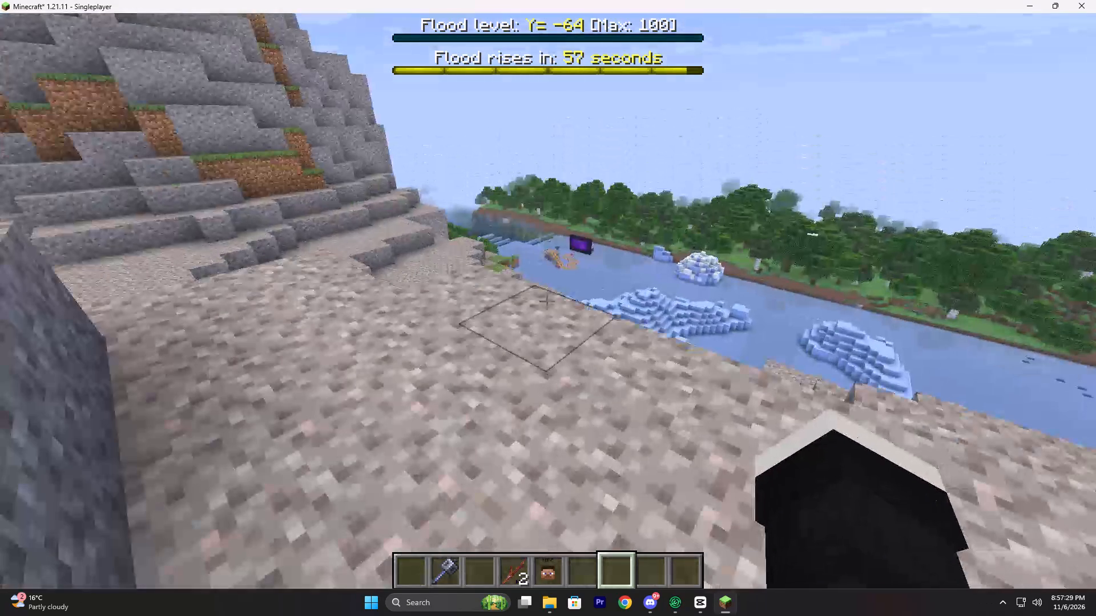
pyautogui.scroll(2, 548, 301)
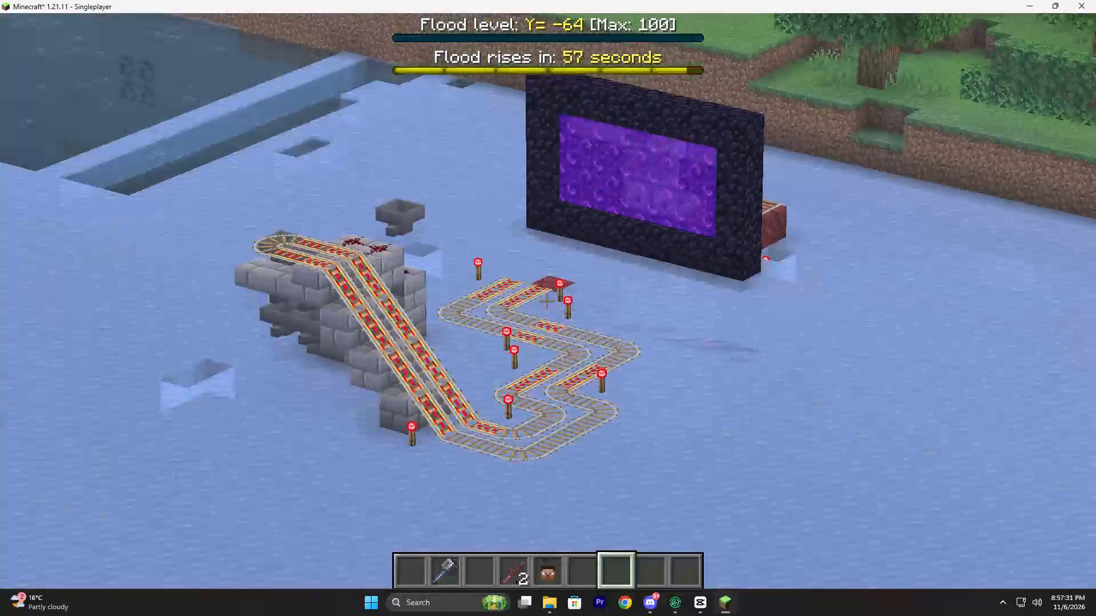
# Fly above the mountain and survey the icebergs along the frozen river.
pyautogui.press('w')
pyautogui.hotkey('ctrl', 'space')
pyautogui.hotkey('ctrl', 'space')
pyautogui.hotkey('ctrl', 'r')
pyautogui.hotkey('ctrl', 'r')
pyautogui.hotkey('ctrl', 'r')
pyautogui.hotkey('ctrl', 'r')
pyautogui.hotkey('ctrl', 'r')
pyautogui.hotkey('ctrl', 'r')
pyautogui.hotkey('ctrl', 'r')
pyautogui.hotkey('ctrl', 'r')
pyautogui.hotkey('ctrl', 'r')
pyautogui.hotkey('ctrl', 'r')
pyautogui.hotkey('ctrl', 'r')
pyautogui.hotkey('ctrl', 'r')
pyautogui.hotkey('ctrl', 'r')
pyautogui.hotkey('ctrl', 'r')
pyautogui.hotkey('ctrl', 'r')
pyautogui.hotkey('ctrl', 'r')
pyautogui.hotkey('ctrl', 'r')
pyautogui.hotkey('ctrl', 'r')
pyautogui.hotkey('ctrl', 'r')
pyautogui.hotkey('ctrl', 'r')
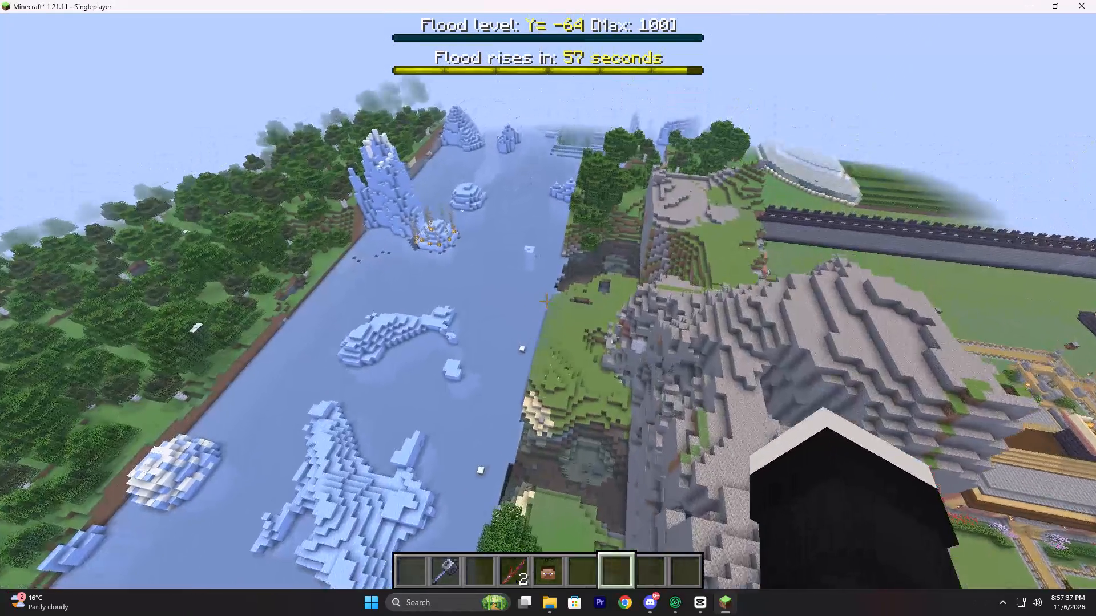
pyautogui.hotkey('ctrl', 'space')
pyautogui.hotkey('ctrl', 'space')
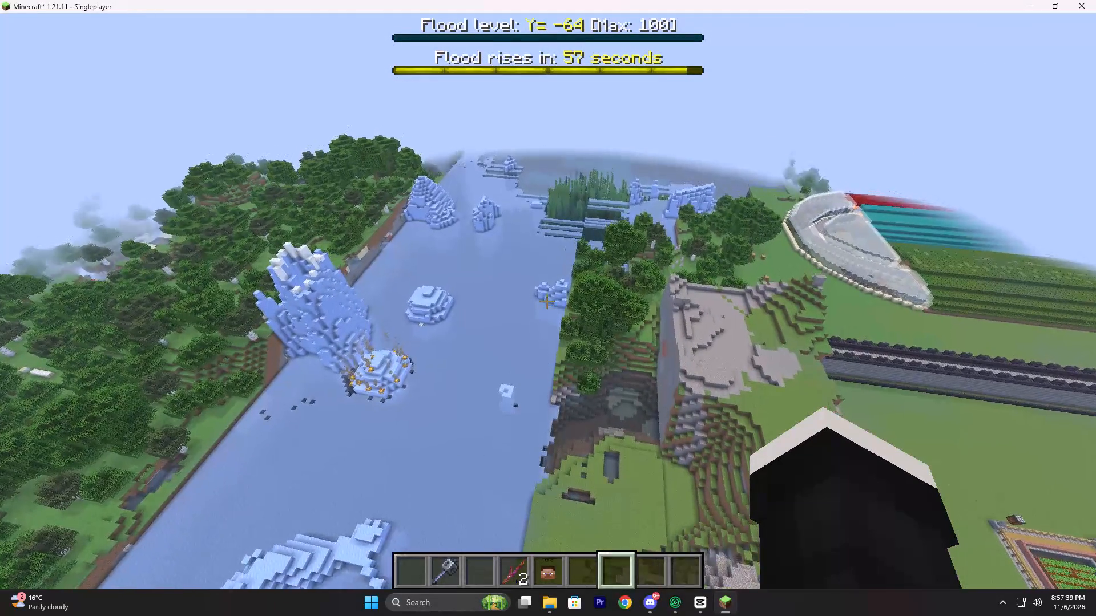
pyautogui.hotkey('ctrl', 'space')
pyautogui.hotkey('ctrl', 'space')
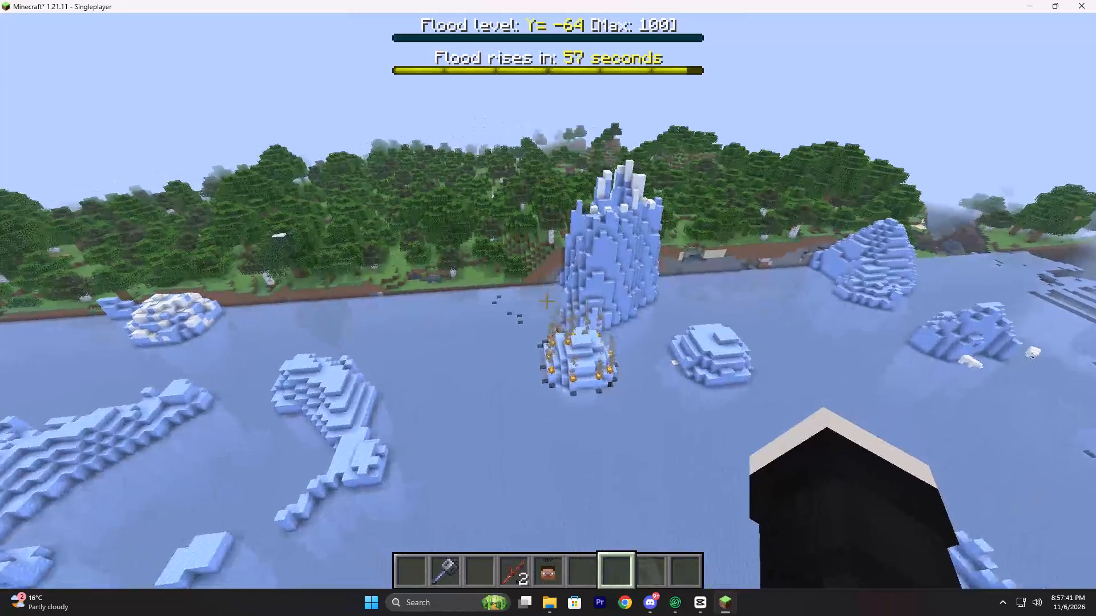
# Fly past the stone cliff and the grassy hill to the walkway on top of the dark brick wall.
pyautogui.hotkey('ctrl', 'space')
pyautogui.hotkey('ctrl', 'space')
pyautogui.hotkey('ctrl', 'space')
pyautogui.hotkey('ctrl', 'space')
pyautogui.hotkey('ctrl', 'space')
pyautogui.hotkey('ctrl', 'space')
pyautogui.hotkey('ctrl', 'space')
pyautogui.hotkey('ctrl', 'space')
pyautogui.hotkey('ctrl', 'space')
pyautogui.hotkey('ctrl', 'space')
pyautogui.hotkey('ctrl', 'space')
pyautogui.hotkey('ctrl', 'space')
pyautogui.hotkey('ctrl', 'space')
pyautogui.hotkey('ctrl', 'space')
pyautogui.hotkey('ctrl', 'space')
pyautogui.hotkey('ctrl', 'space')
pyautogui.hotkey('ctrl', 'space')
pyautogui.hotkey('ctrl', 'space')
pyautogui.hotkey('ctrl', 'space')
pyautogui.hotkey('ctrl', 'space')
pyautogui.hotkey('ctrl', 'space')
pyautogui.keyDown('ctrl'); pyautogui.click(548, 301); pyautogui.keyUp('ctrl')
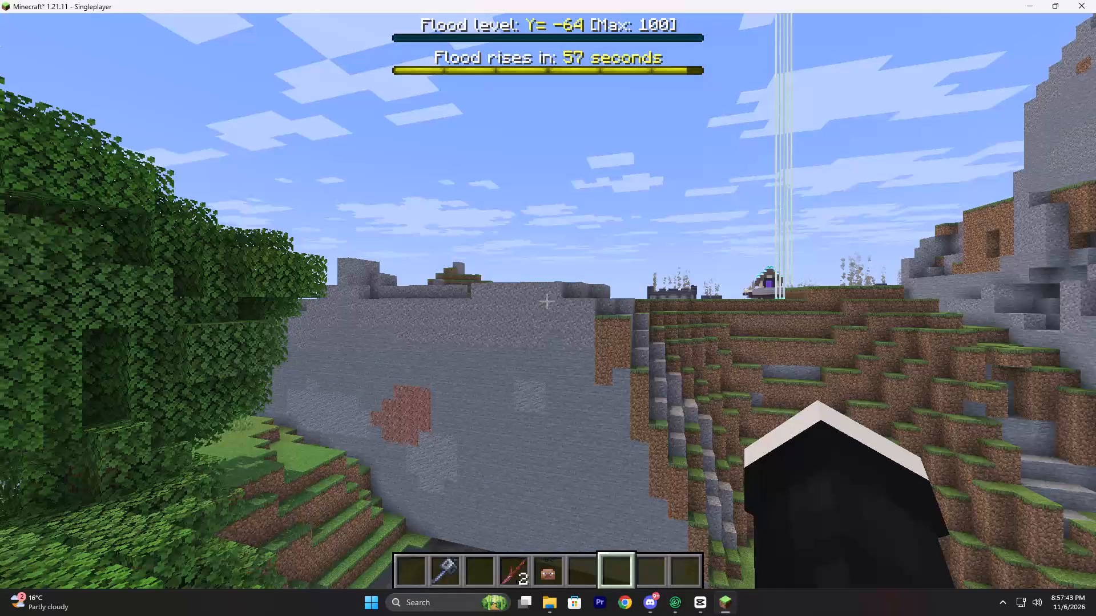
pyautogui.keyDown('ctrl'); pyautogui.moveTo(549, 307); pyautogui.dragTo(556, 333); pyautogui.keyUp('ctrl')
pyautogui.keyDown('ctrl'); pyautogui.click(556, 334); pyautogui.keyUp('ctrl')
pyautogui.keyDown('ctrl'); pyautogui.moveTo(559, 345); pyautogui.dragTo(562, 355); pyautogui.keyUp('ctrl')
pyautogui.keyDown('ctrl'); pyautogui.click(564, 353); pyautogui.keyUp('ctrl')
pyautogui.keyDown('ctrl'); pyautogui.click(567, 341); pyautogui.keyUp('ctrl')
pyautogui.keyDown('ctrl'); pyautogui.click(570, 327); pyautogui.keyUp('ctrl')
pyautogui.keyDown('ctrl'); pyautogui.tripleClick(571, 321); pyautogui.keyUp('ctrl')
pyautogui.keyDown('ctrl'); pyautogui.doubleClick(549, 300); pyautogui.keyUp('ctrl')
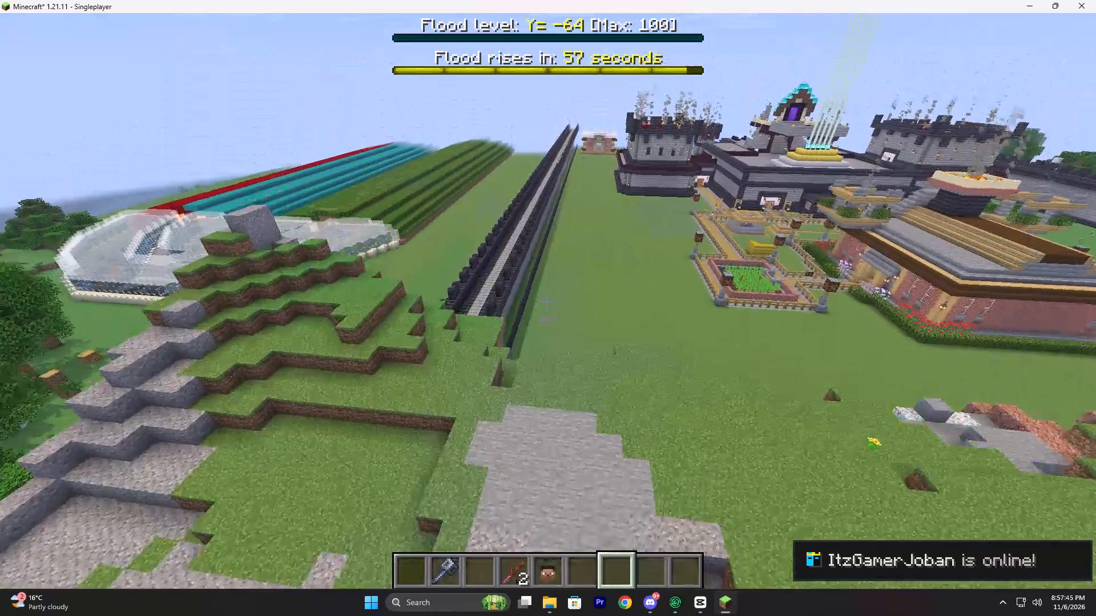
pyautogui.hotkey('ctrl', 'space')
pyautogui.hotkey('ctrl', 'space')
pyautogui.hotkey('ctrl', 'space')
pyautogui.hotkey('ctrl', 'space')
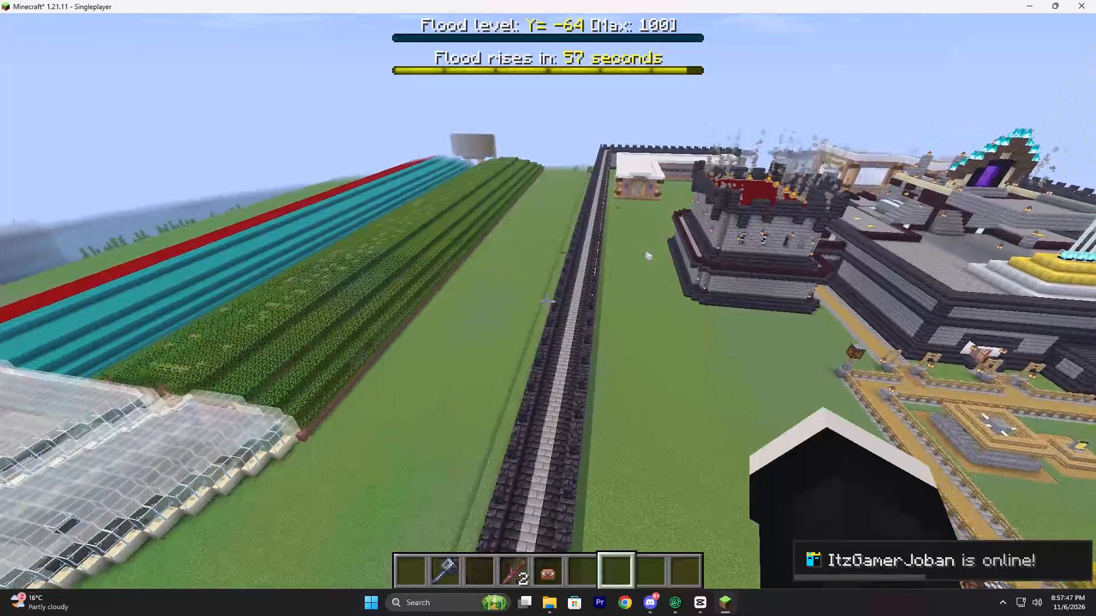
pyautogui.press('Escape')
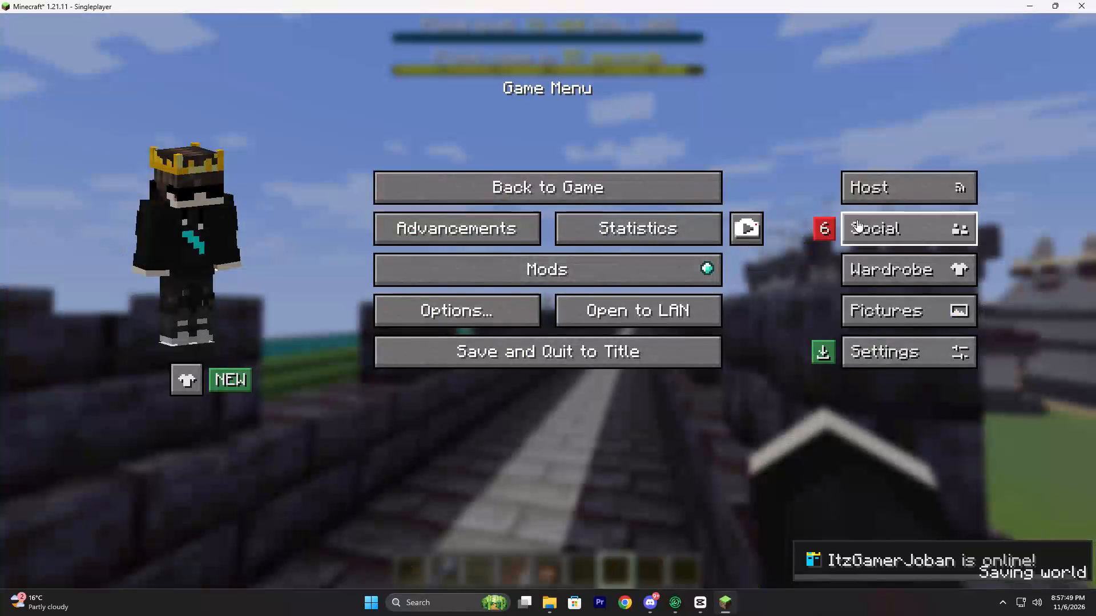
pyautogui.click(873, 193)
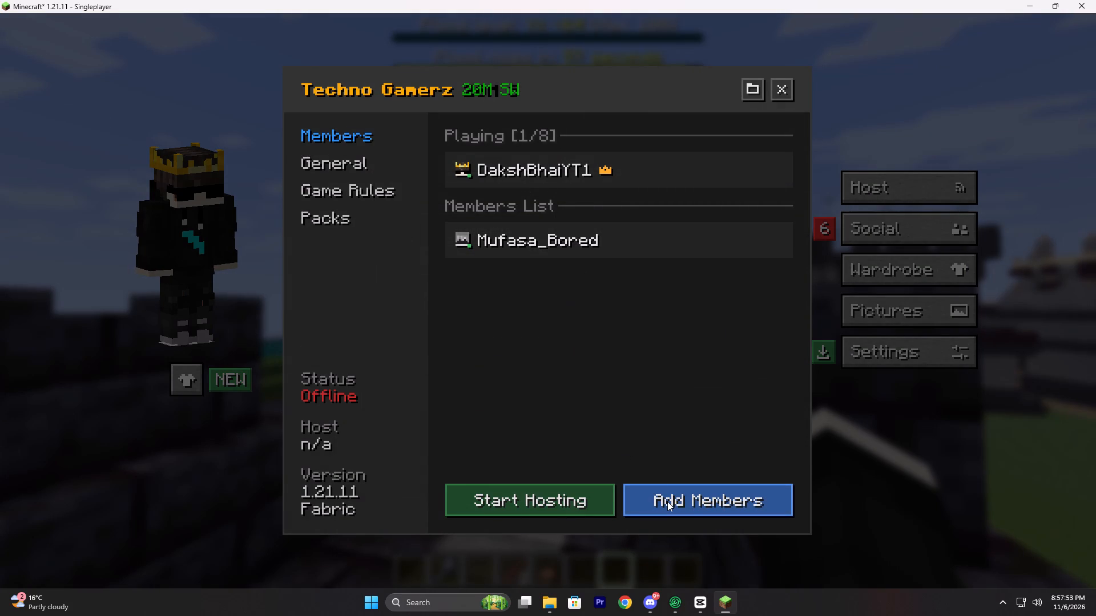
pyautogui.click(653, 495)
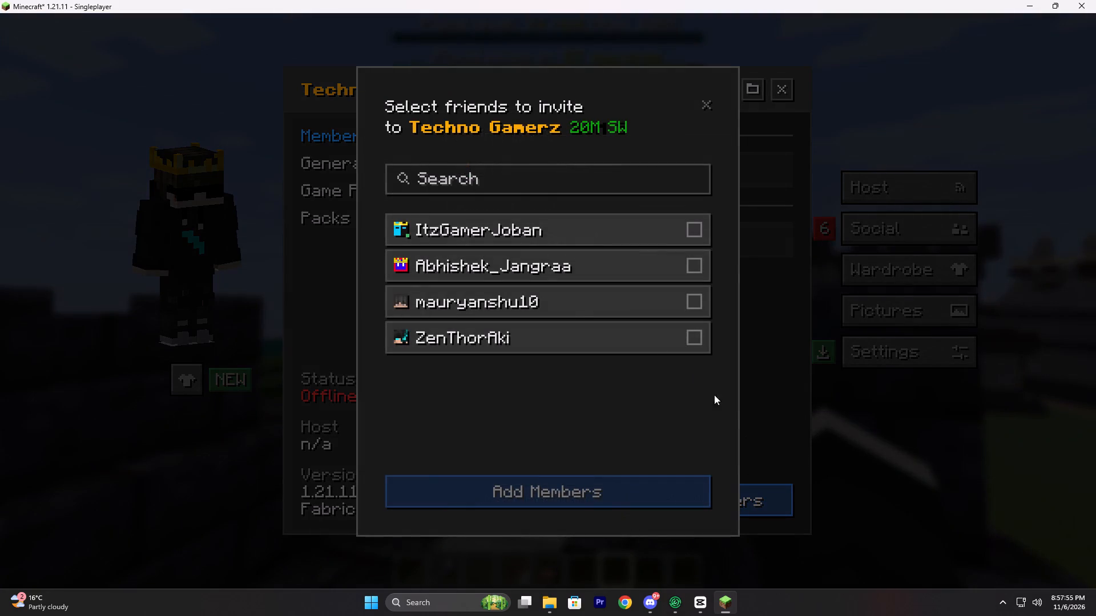
pyautogui.click(533, 238)
pyautogui.click(535, 487)
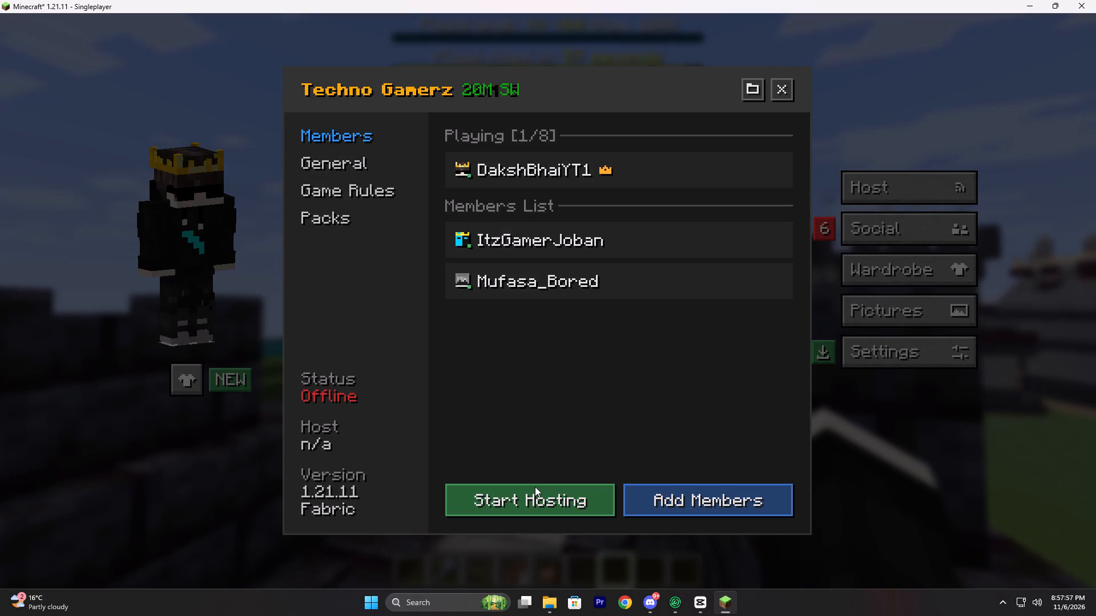
# Start hosting the world and return to the game.
pyautogui.click(541, 495)
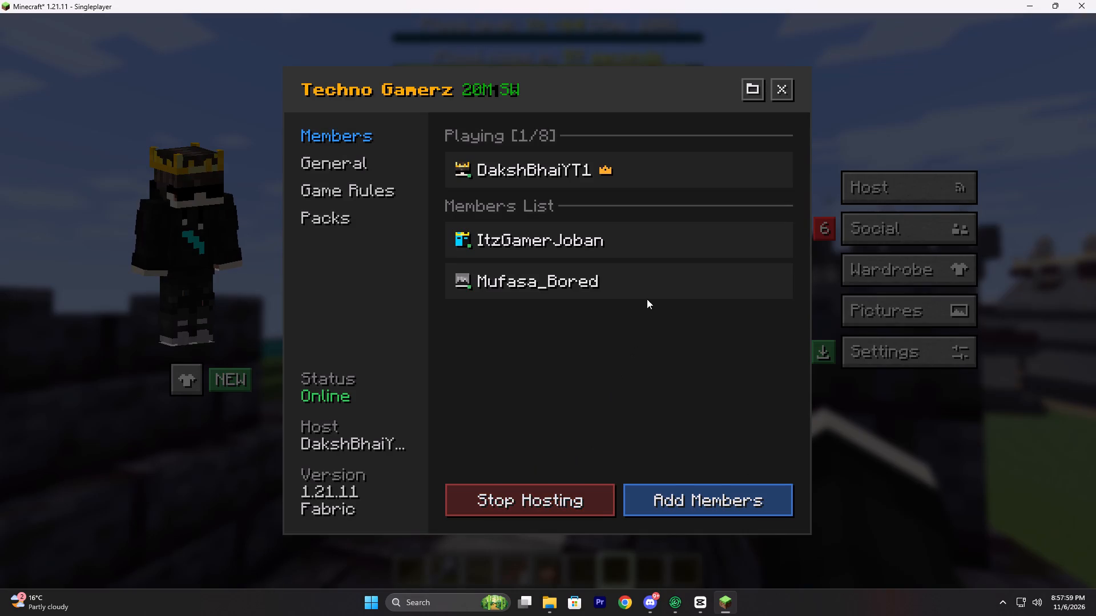
pyautogui.click(777, 93)
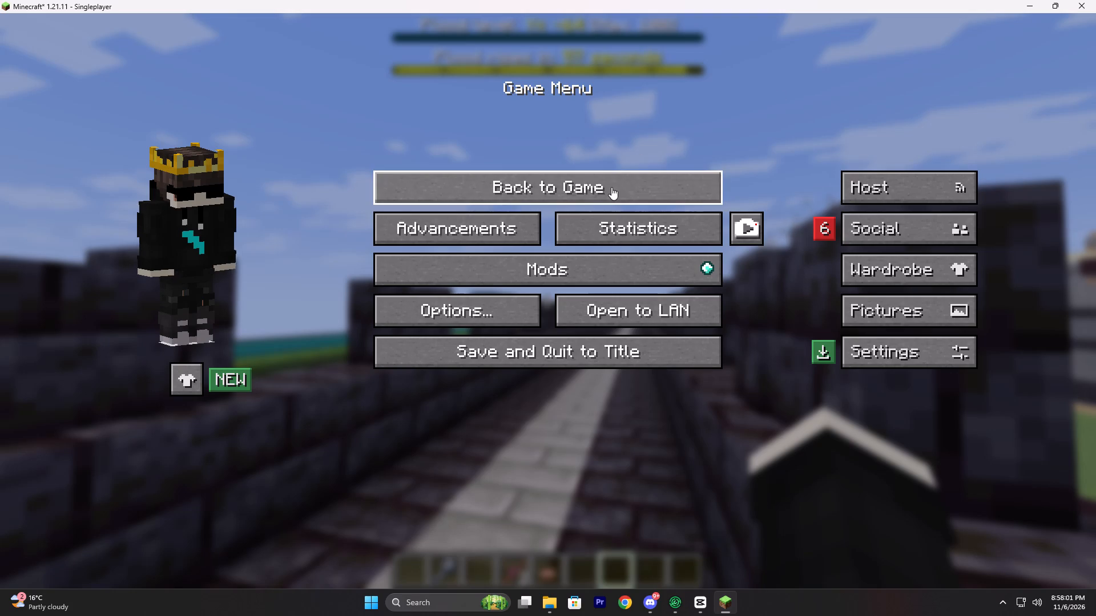
pyautogui.moveTo(606, 193); pyautogui.dragTo(548, 301)
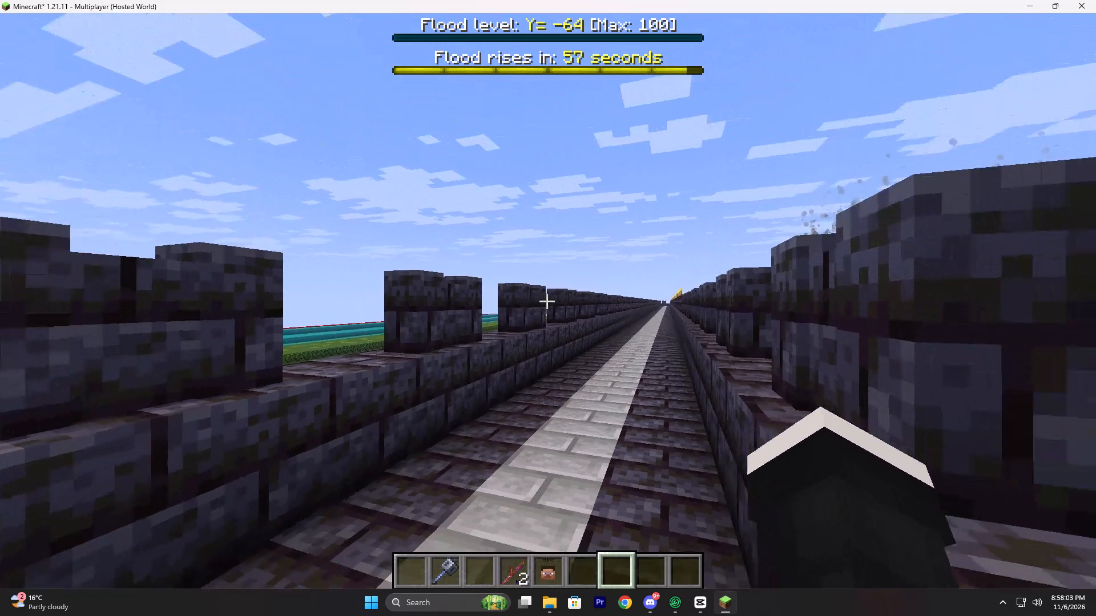
pyautogui.press('Escape')
pyautogui.press('Escape')
pyautogui.press('Escape')
pyautogui.press('Escape')
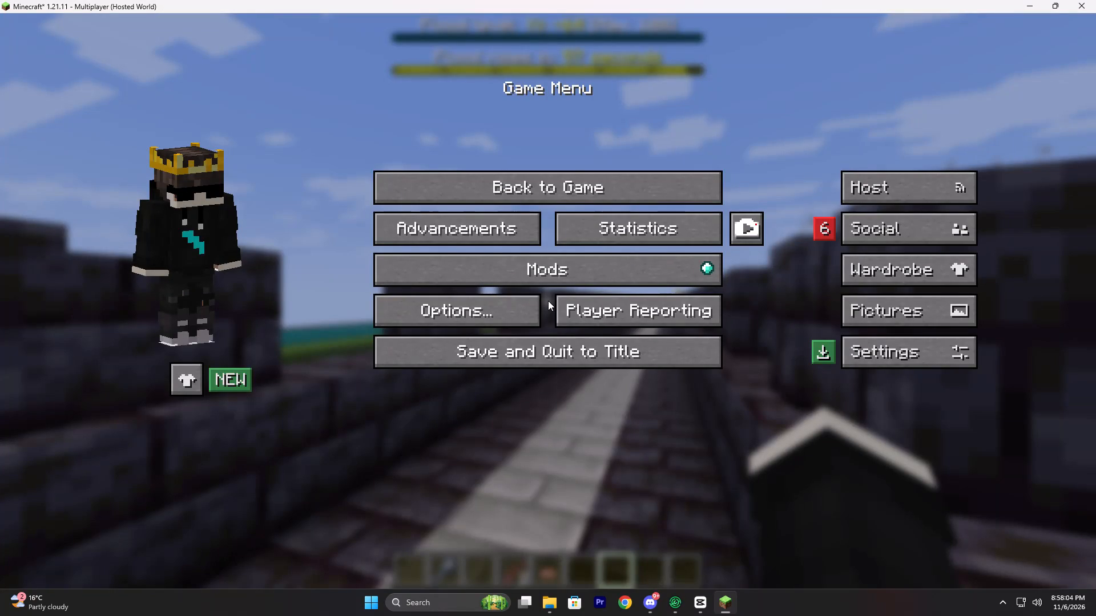
# Fly along the dark brick wall past the smoking castle beside the tree farm rows.
pyautogui.press('w')
pyautogui.hotkey('ctrl', 'space')
pyautogui.hotkey('ctrl', 'space')
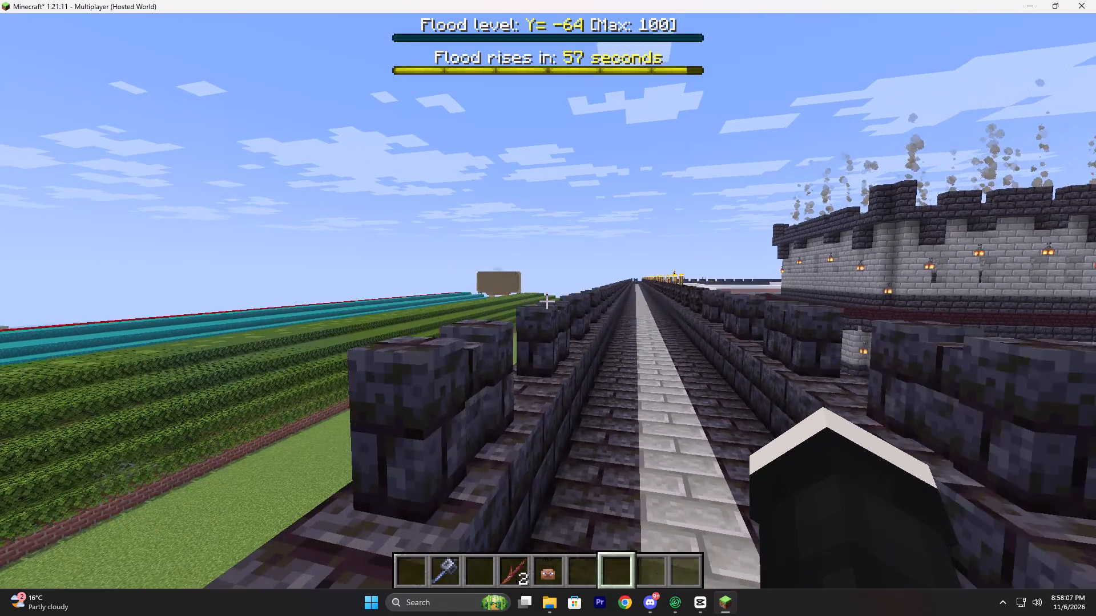
pyautogui.hotkey('ctrl', 'space')
pyautogui.hotkey('ctrl', 'space')
pyautogui.hotkey('ctrl', 'space')
pyautogui.hotkey('ctrl', 'space')
pyautogui.hotkey('ctrl', 'space')
pyautogui.hotkey('ctrl', 'space')
pyautogui.hotkey('ctrl', 'space')
pyautogui.hotkey('ctrl', 'space')
pyautogui.hotkey('ctrl', 'space')
pyautogui.hotkey('ctrl', 'space')
pyautogui.hotkey('ctrl', 'space')
pyautogui.hotkey('ctrl', 'space')
pyautogui.hotkey('ctrl', 'space')
pyautogui.hotkey('ctrl', 'space')
pyautogui.hotkey('ctrl', 'space')
pyautogui.hotkey('ctrl', 'space')
pyautogui.hotkey('ctrl', 'space')
pyautogui.hotkey('ctrl', 'space')
pyautogui.hotkey('ctrl', 'space')
pyautogui.hotkey('ctrl', 'space')
pyautogui.hotkey('ctrl', 'space')
pyautogui.hotkey('ctrl', 'space')
pyautogui.hotkey('ctrl', 'space')
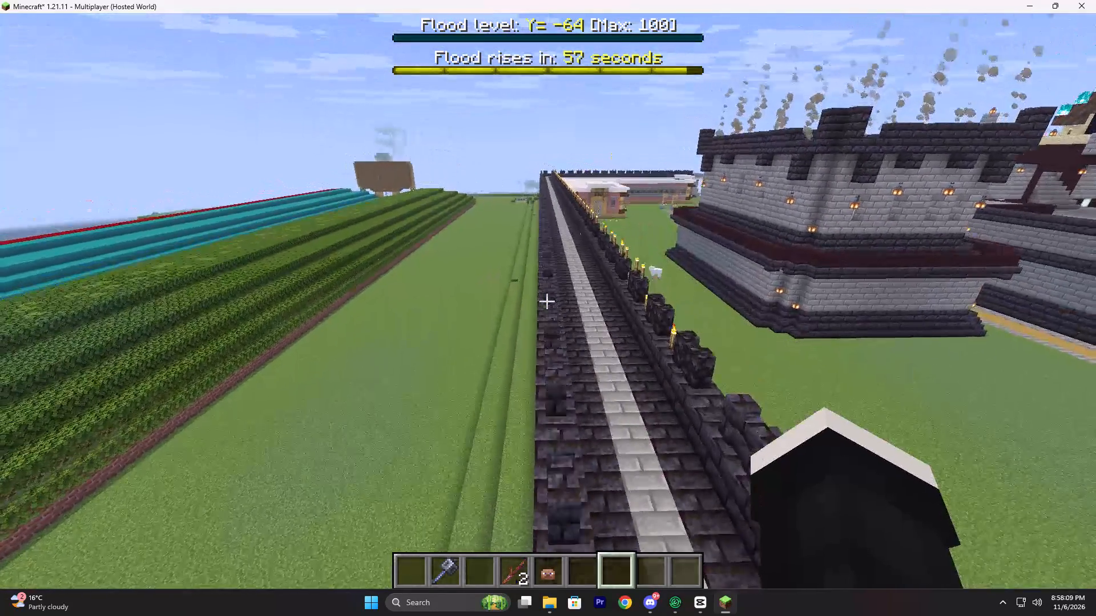
# Fly along the dark brick wall past the smoking castle to the gap beside the white-roofed red brick building.
pyautogui.hotkey('ctrl', 'space')
pyautogui.hotkey('ctrl', 'space')
pyautogui.hotkey('ctrl', 'space')
pyautogui.hotkey('ctrl', 'space')
pyautogui.hotkey('ctrl', 'space')
pyautogui.hotkey('ctrl', 'space')
pyautogui.hotkey('ctrl', 'space')
pyautogui.hotkey('ctrl', 'space')
pyautogui.hotkey('ctrl', 'space')
pyautogui.hotkey('ctrl', 'space')
pyautogui.hotkey('ctrl', 'space')
pyautogui.hotkey('ctrl', 'space')
pyautogui.hotkey('ctrl', 'space')
pyautogui.hotkey('ctrl', 'space')
pyautogui.hotkey('ctrl', 'space')
pyautogui.hotkey('ctrl', 'space')
pyautogui.hotkey('ctrl', 'space')
pyautogui.hotkey('ctrl', 'space')
pyautogui.hotkey('ctrl', 'space')
pyautogui.hotkey('ctrl', 'space')
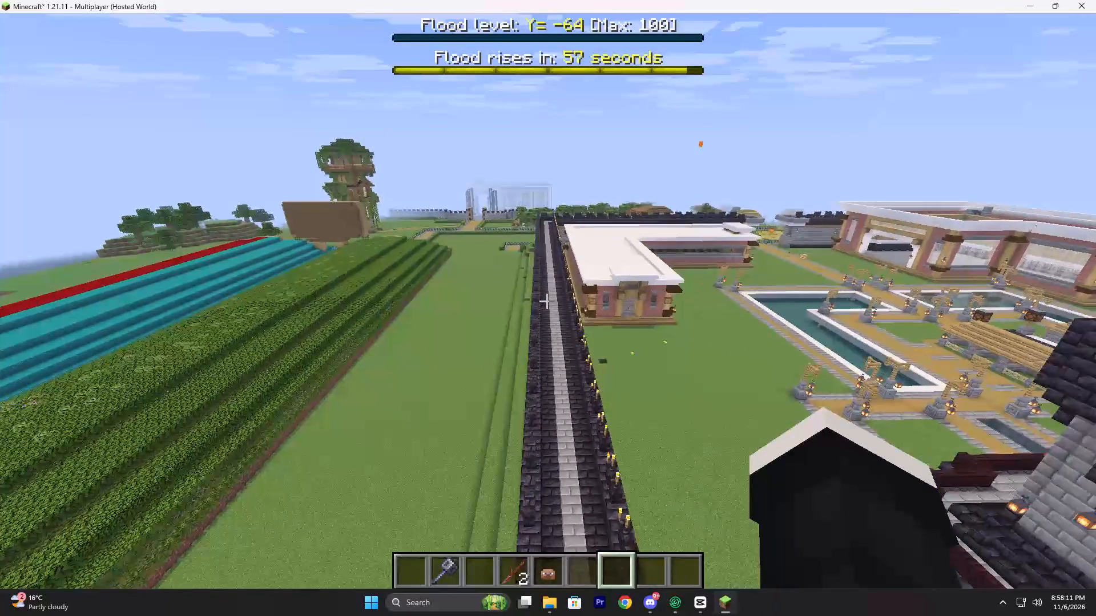
pyautogui.hotkey('ctrl', 'space')
pyautogui.hotkey('ctrl', 'space')
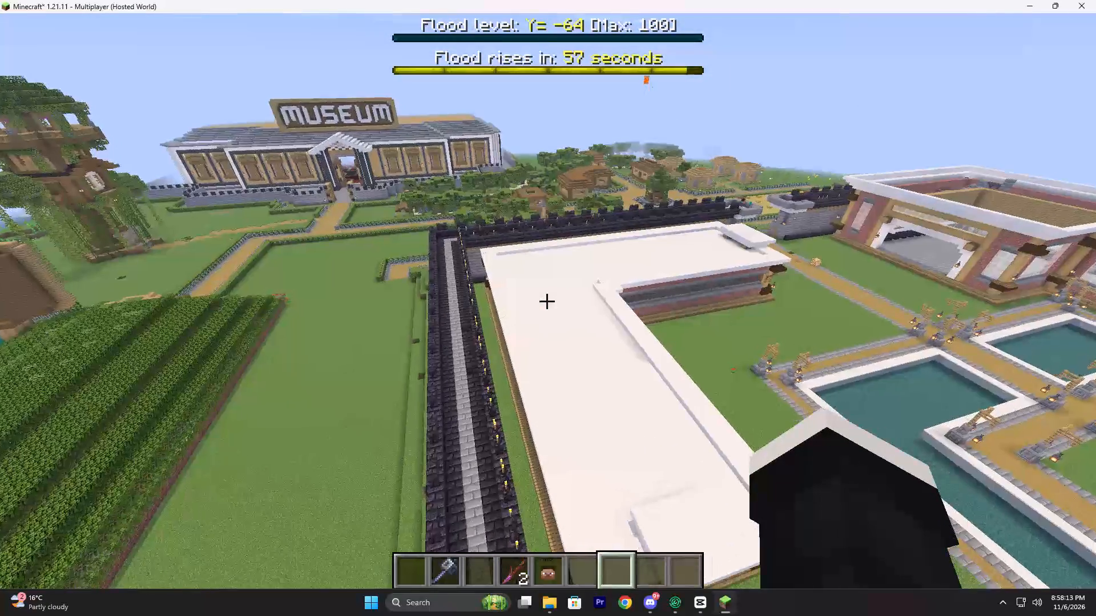
pyautogui.hotkey('ctrl', 'space')
pyautogui.hotkey('ctrl', 'space')
pyautogui.hotkey('ctrl', 'space')
pyautogui.hotkey('ctrl', 'space')
pyautogui.hotkey('ctrl', 'space')
pyautogui.hotkey('ctrl', 'space')
pyautogui.hotkey('ctrl', 'a')
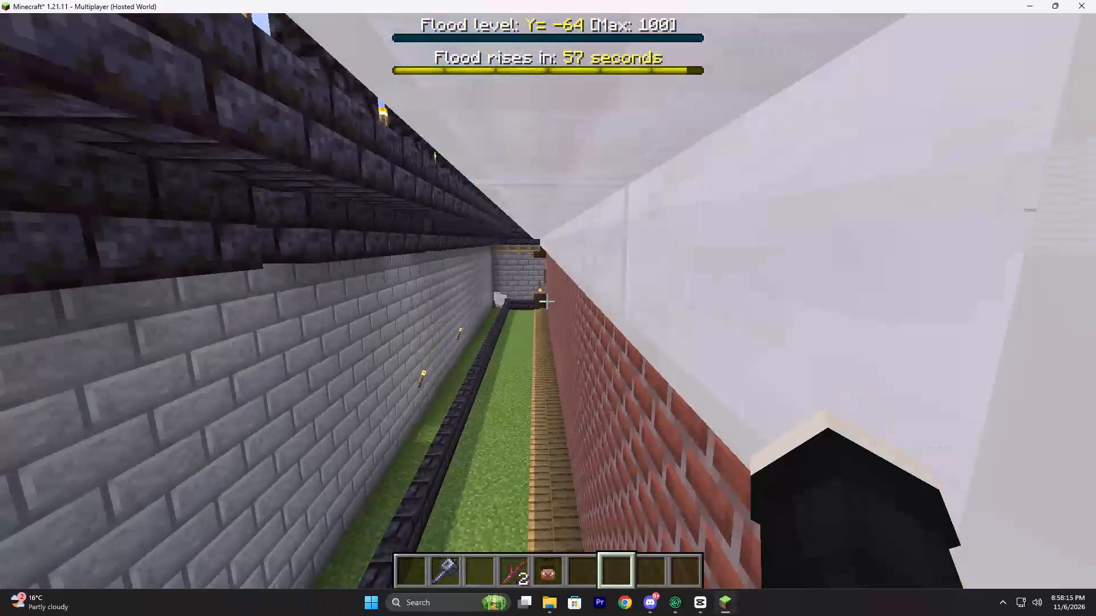
# Continue over the wall's walkway past the gate to the red brick hall beside the wheat field.
pyautogui.hotkey('ctrl', 'r')
pyautogui.press('Tab')
pyautogui.write('www')
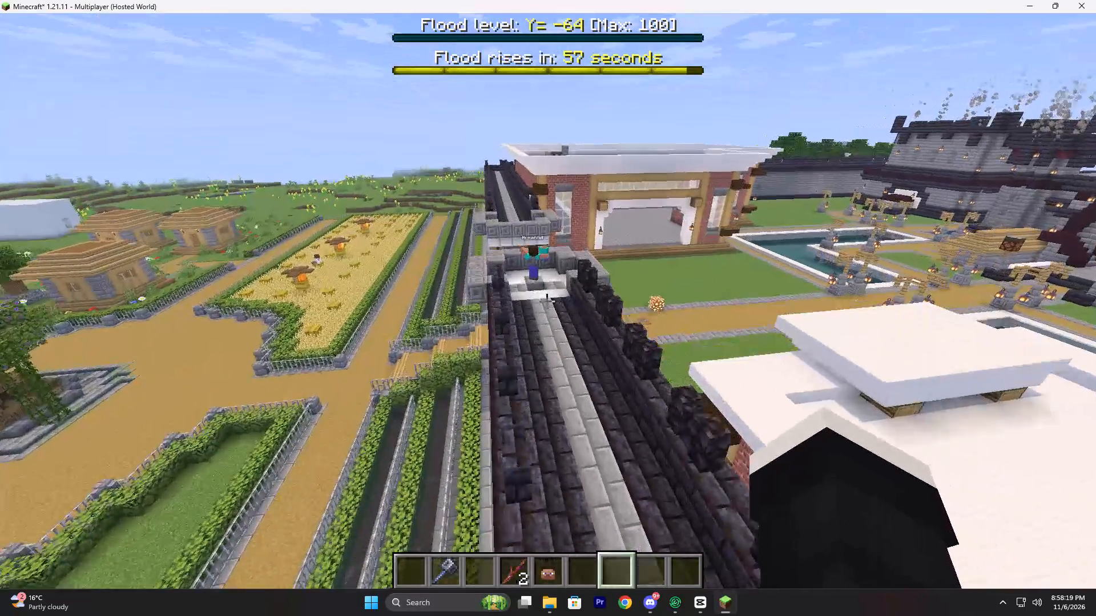
pyautogui.hotkey('ctrl', 'space')
pyautogui.hotkey('ctrl', 'space')
pyautogui.hotkey('ctrl', 'space')
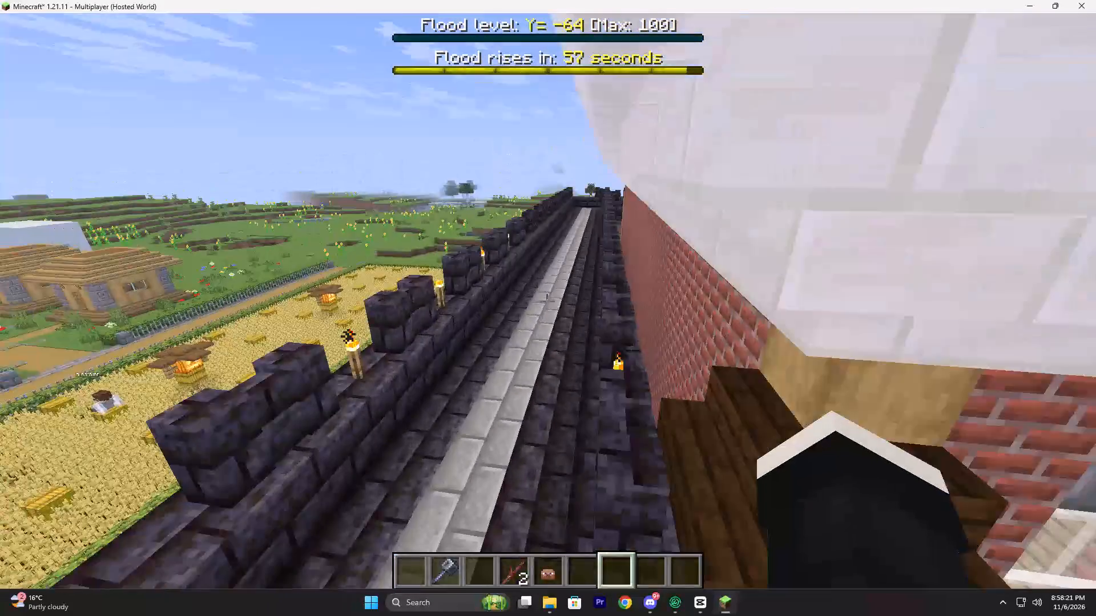
# Check the hosted world's member list and the friends available to invite.
pyautogui.press('Escape')
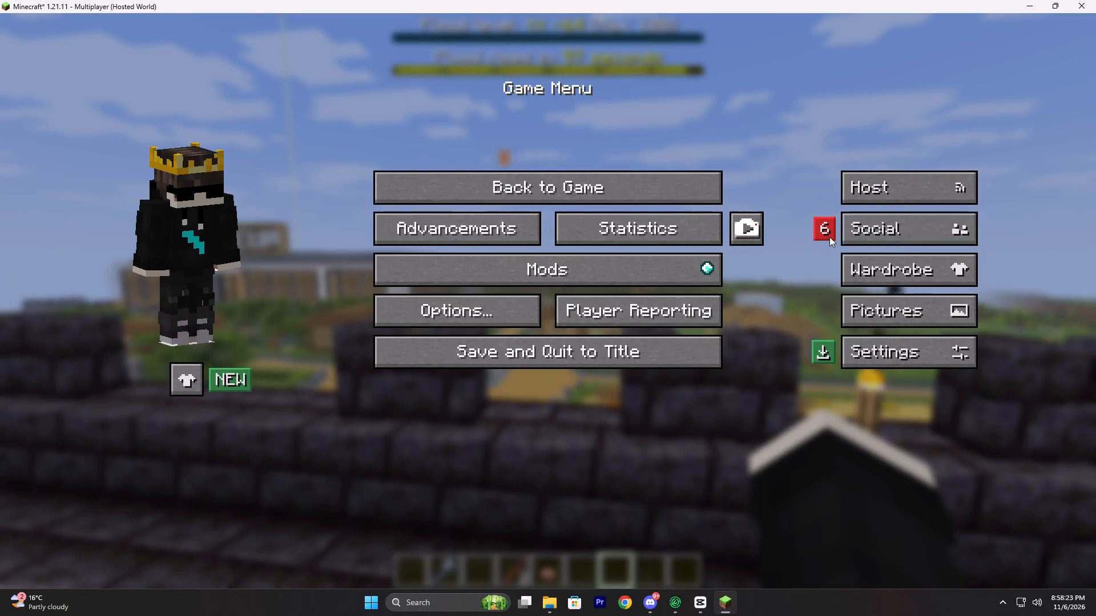
pyautogui.click(889, 198)
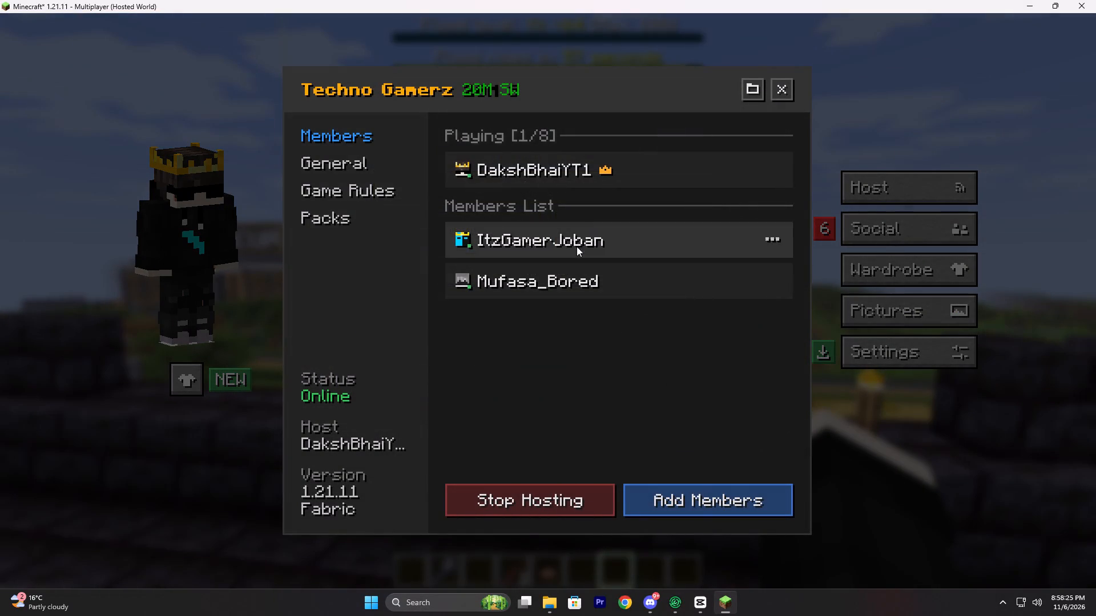
pyautogui.doubleClick(681, 499)
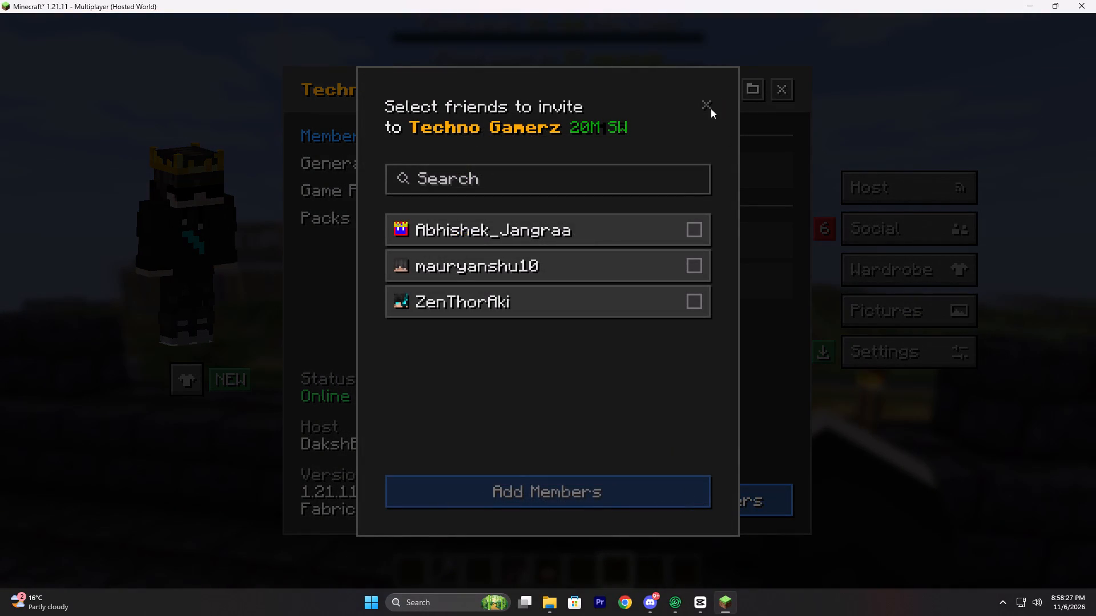
pyautogui.click(710, 109)
pyautogui.click(699, 112)
pyautogui.doubleClick(711, 108)
pyautogui.doubleClick(707, 108)
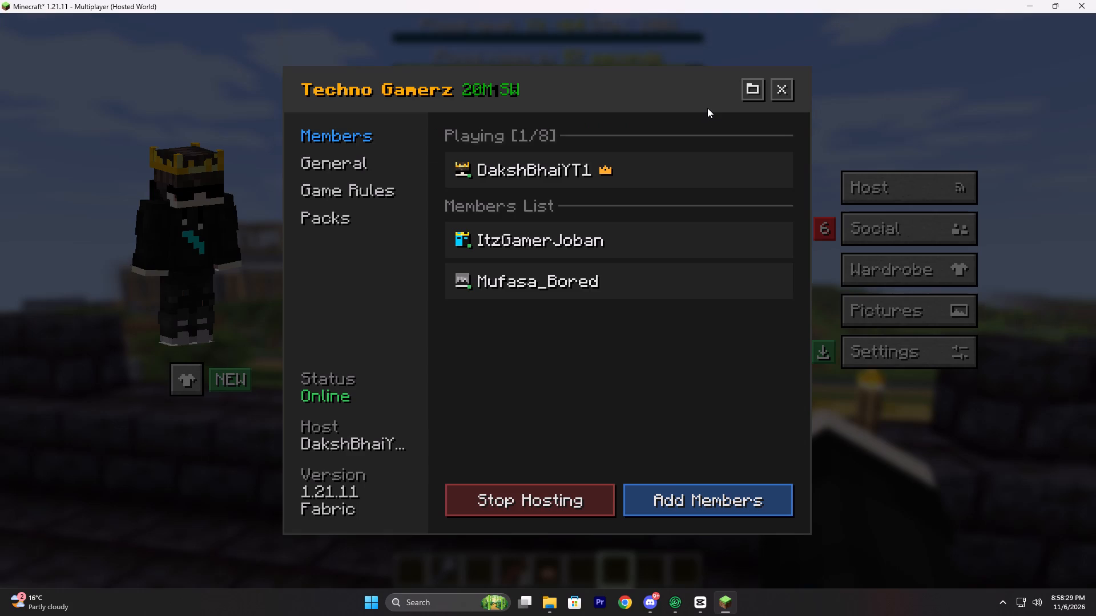
pyautogui.press('Escape')
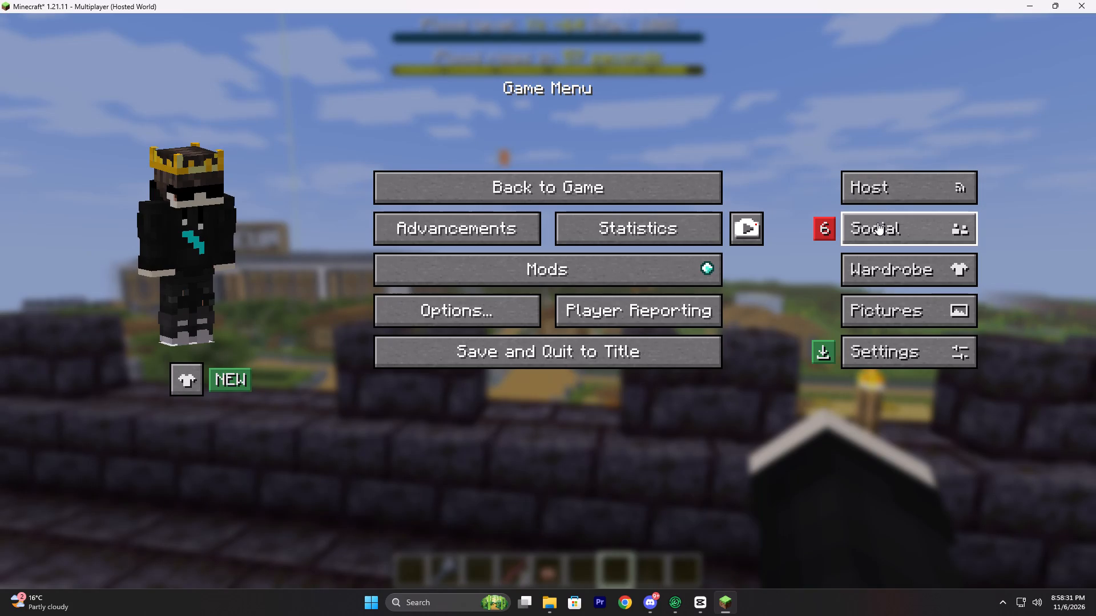
pyautogui.click(877, 222)
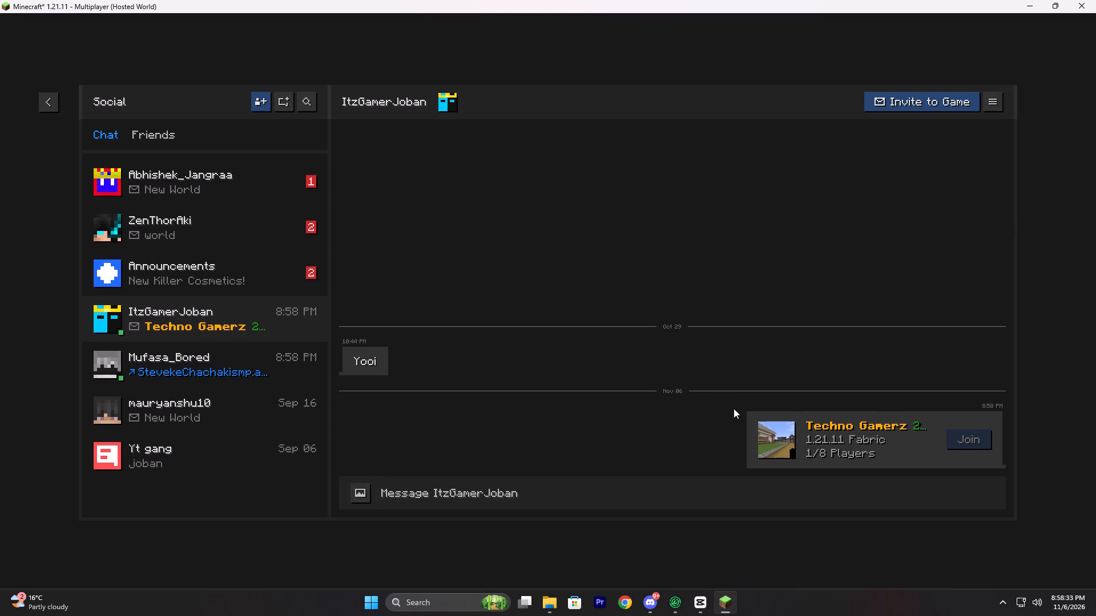
pyautogui.click(751, 492)
pyautogui.click(827, 429)
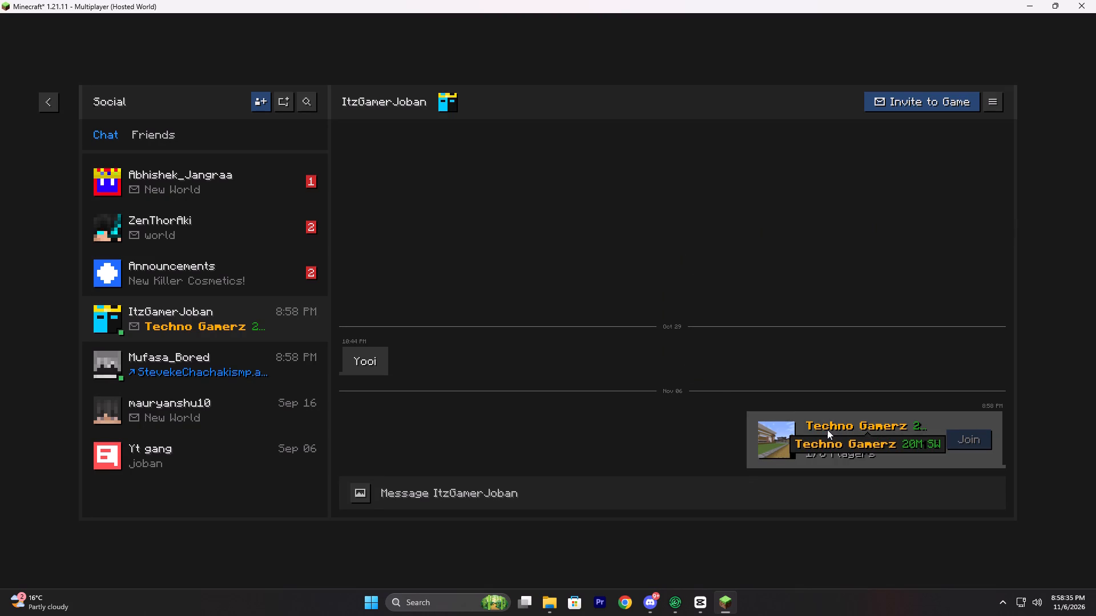
pyautogui.click(969, 433)
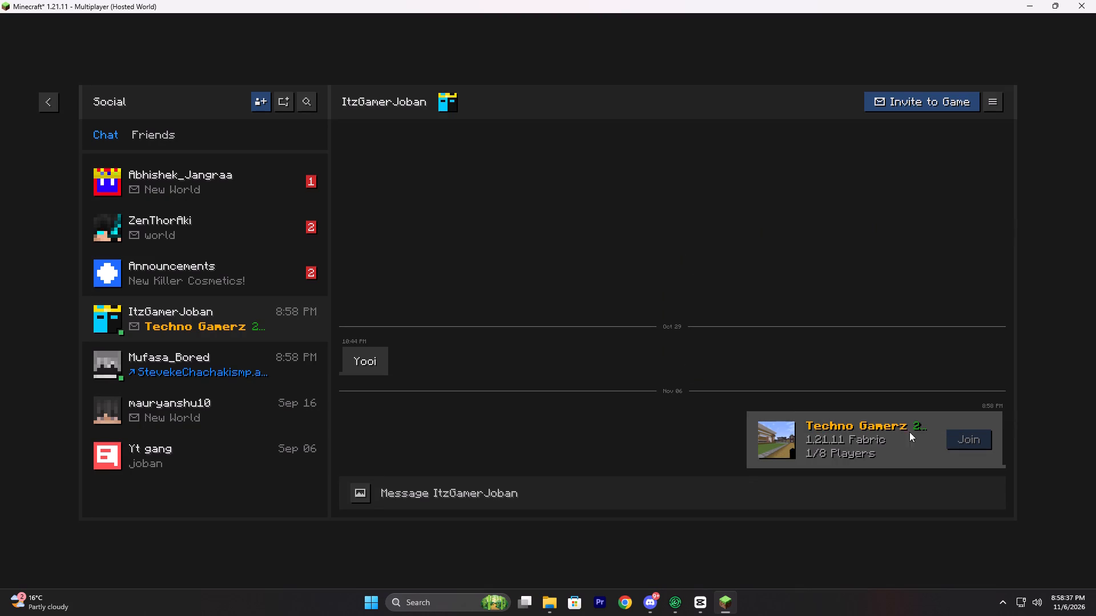
pyautogui.click(859, 429)
pyautogui.click(784, 440)
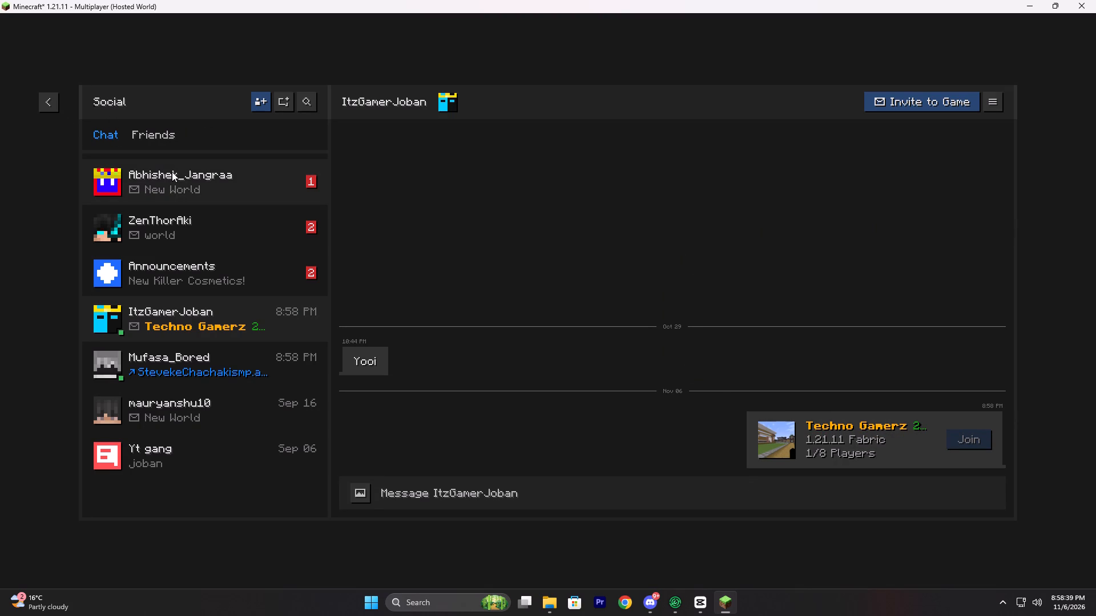
# Open the unread friend chats and the Announcements conversation, and return to the game.
pyautogui.click(175, 173)
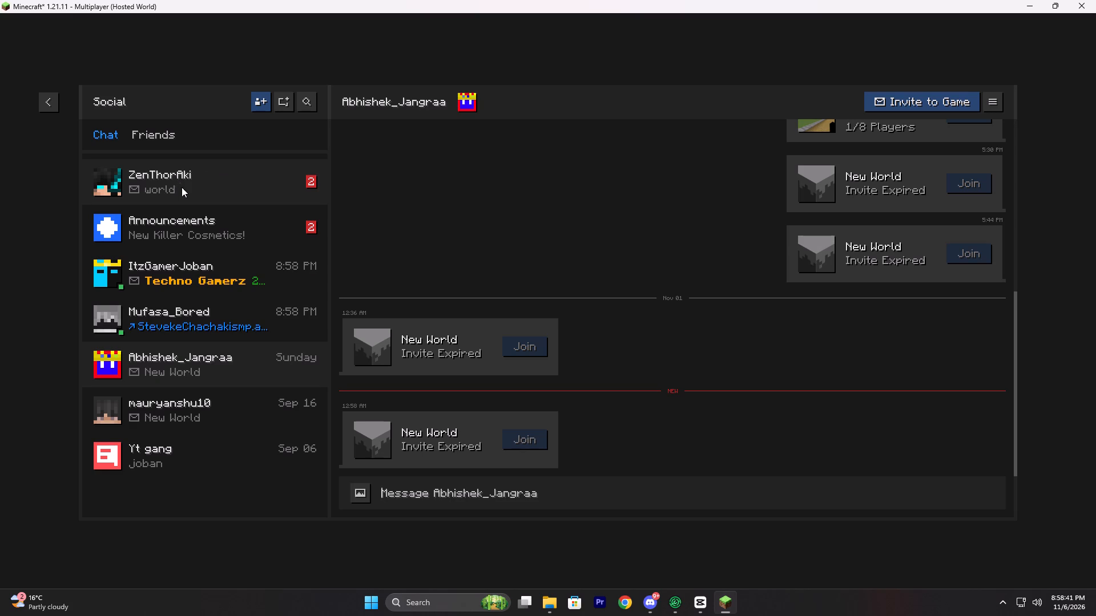
pyautogui.click(191, 222)
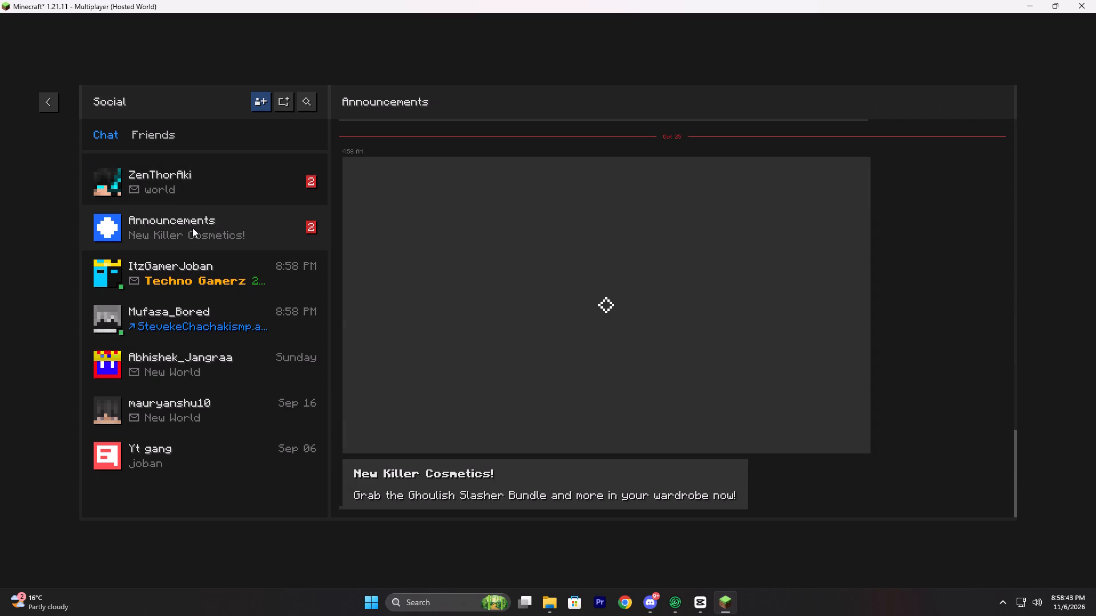
pyautogui.doubleClick(164, 184)
pyautogui.click(51, 109)
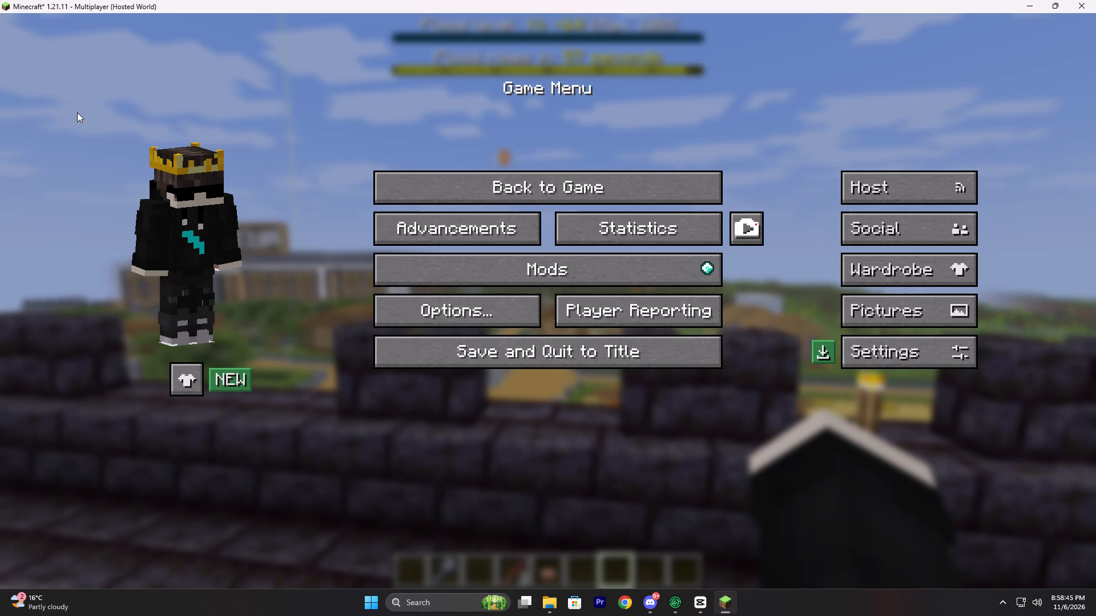
pyautogui.moveTo(468, 171); pyautogui.dragTo(548, 301)
# Look around the brick hall and wheat field from the wall, and move along its walkway facing the museum side.
pyautogui.press('Tab')
pyautogui.press('Tab')
pyautogui.press('Tab')
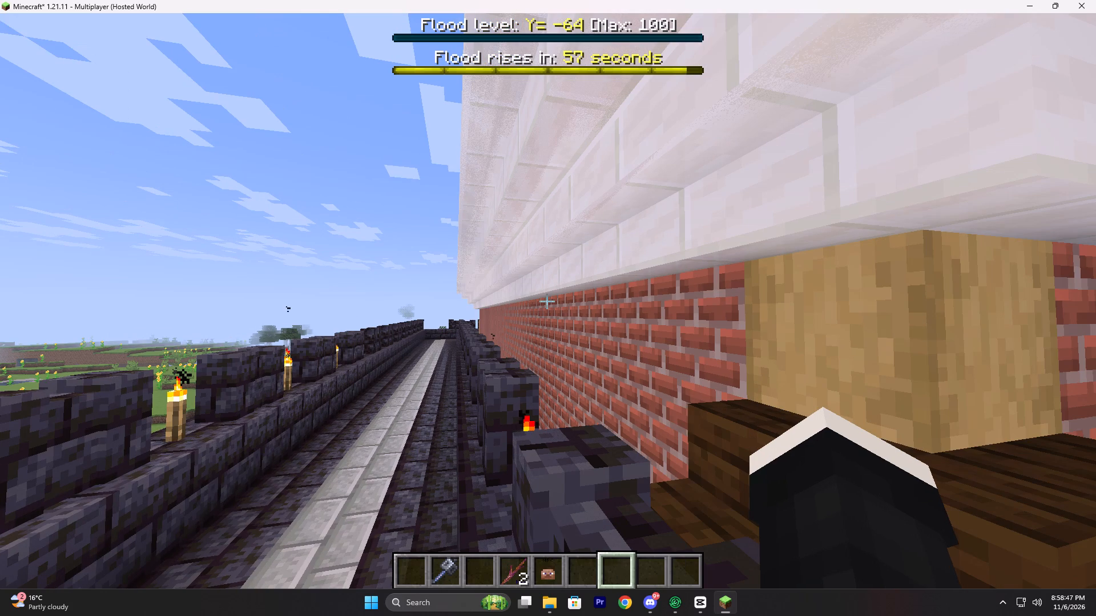
pyautogui.press('w')
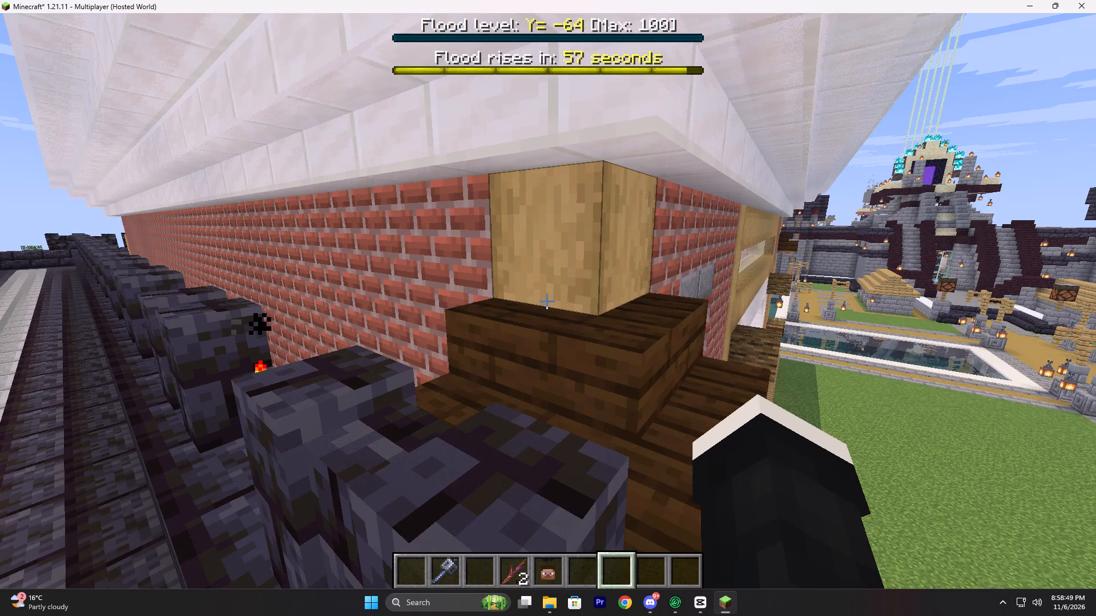
pyautogui.hotkey('ctrl', 'space')
pyautogui.hotkey('ctrl', 'space')
pyautogui.hotkey('ctrl', 'space')
pyautogui.hotkey('ctrl', 'space')
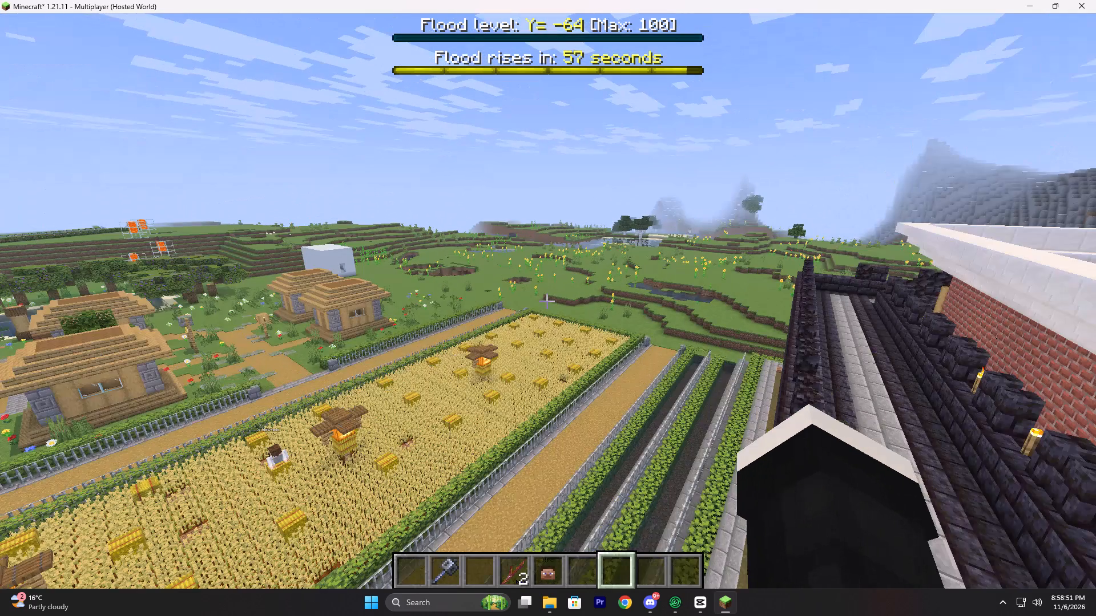
pyautogui.hotkey('ctrl', 'space')
pyautogui.hotkey('ctrl', 'space')
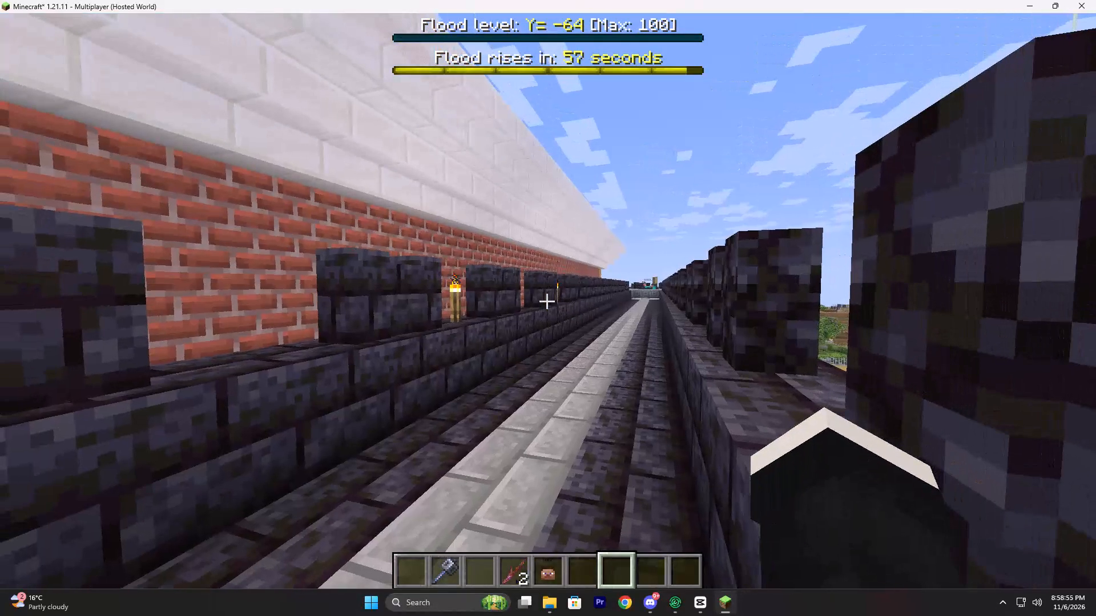
pyautogui.press('w')
pyautogui.hotkey('ctrl', 'space')
pyautogui.hotkey('ctrl', 'space')
pyautogui.hotkey('ctrl', 'space')
pyautogui.hotkey('ctrl', 'space')
pyautogui.hotkey('ctrl', 'space')
pyautogui.hotkey('ctrl', 'space')
pyautogui.hotkey('ctrl', 'space')
pyautogui.hotkey('ctrl', 'space')
pyautogui.hotkey('ctrl', 'space')
pyautogui.hotkey('ctrl', 'space')
pyautogui.hotkey('ctrl', 'space')
pyautogui.hotkey('ctrl', 'space')
pyautogui.hotkey('ctrl', 'space')
pyautogui.hotkey('ctrl', 'space')
pyautogui.hotkey('ctrl', 'space')
pyautogui.hotkey('ctrl', 'space')
pyautogui.hotkey('ctrl', 'space')
pyautogui.hotkey('ctrl', 'space')
pyautogui.hotkey('ctrl', 'space')
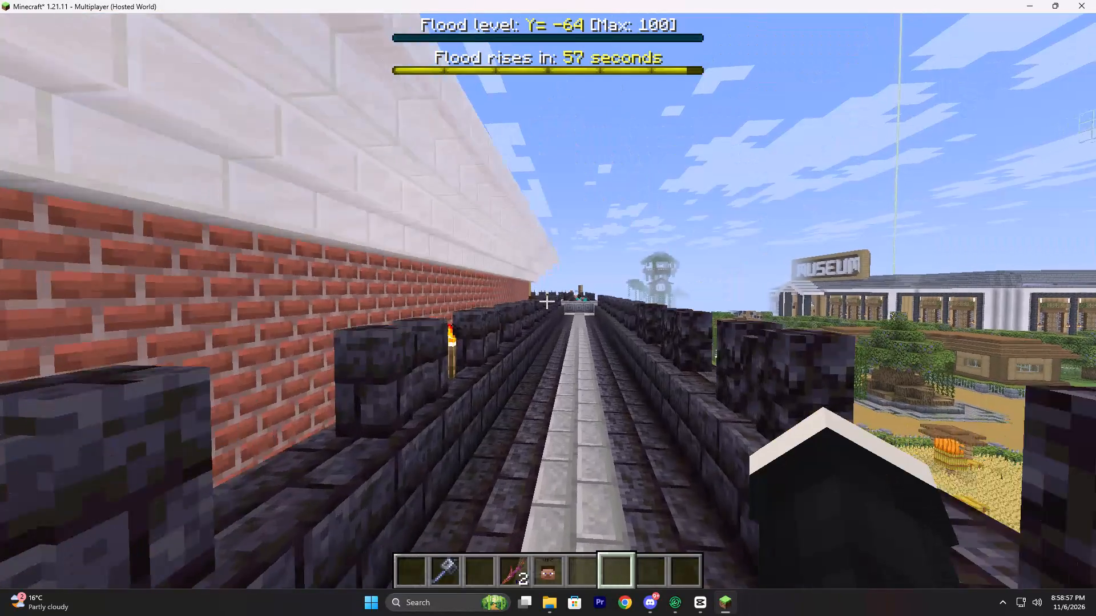
# Stop hosting the Techno Gamerz 20M SW world and return to the game.
pyautogui.press('Escape')
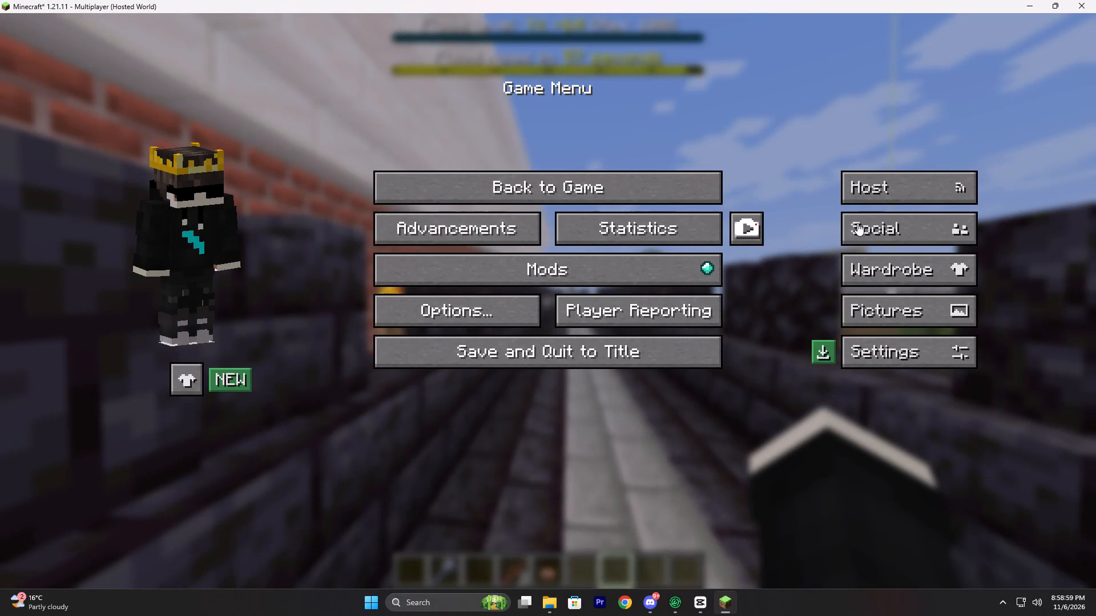
pyautogui.doubleClick(879, 197)
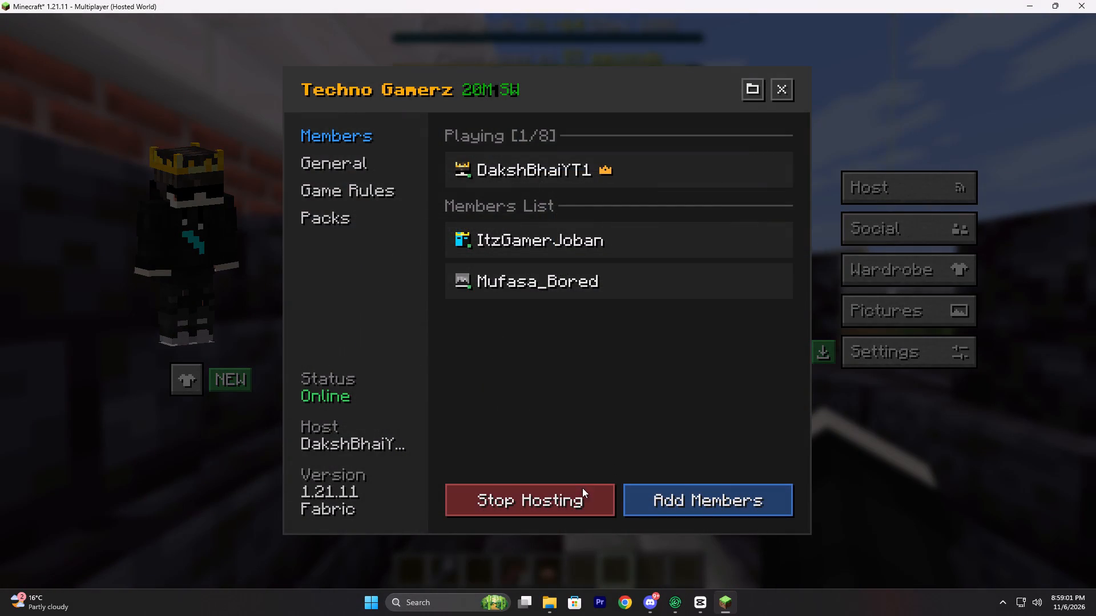
pyautogui.click(574, 496)
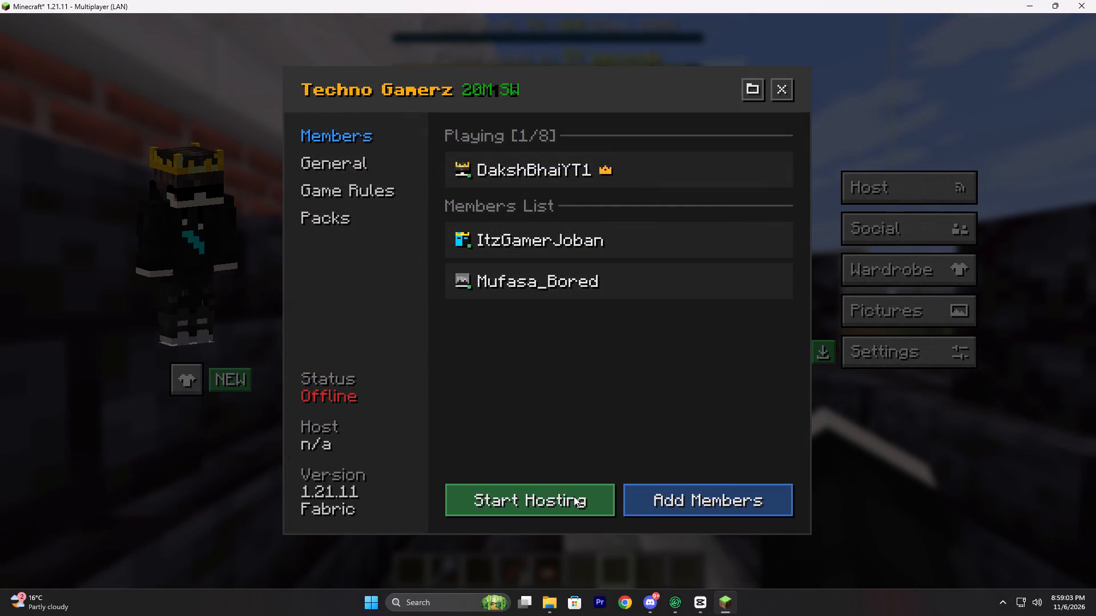
pyautogui.doubleClick(787, 91)
pyautogui.moveTo(634, 178); pyautogui.dragTo(548, 301)
# Fly off the wall to the village plaza with the central tree, facing the curved wooden house and the museum.
pyautogui.press('w')
pyautogui.hotkey('ctrl', 'space')
pyautogui.hotkey('ctrl', 'space')
pyautogui.hotkey('ctrl', 'space')
pyautogui.hotkey('ctrl', 'space')
pyautogui.hotkey('ctrl', 'space')
pyautogui.hotkey('ctrl', 'space')
pyautogui.hotkey('ctrl', 'space')
pyautogui.hotkey('ctrl', 'space')
pyautogui.hotkey('ctrl', 'space')
pyautogui.hotkey('ctrl', 'space')
pyautogui.hotkey('ctrl', 'space')
pyautogui.hotkey('ctrl', 'space')
pyautogui.hotkey('ctrl', 'space')
pyautogui.hotkey('ctrl', 'space')
pyautogui.hotkey('ctrl', 'space')
pyautogui.hotkey('ctrl', 'space')
pyautogui.hotkey('ctrl', 'space')
pyautogui.hotkey('ctrl', 'space')
pyautogui.hotkey('ctrl', 'space')
pyautogui.hotkey('ctrl', 'space')
pyautogui.hotkey('ctrl', 'space')
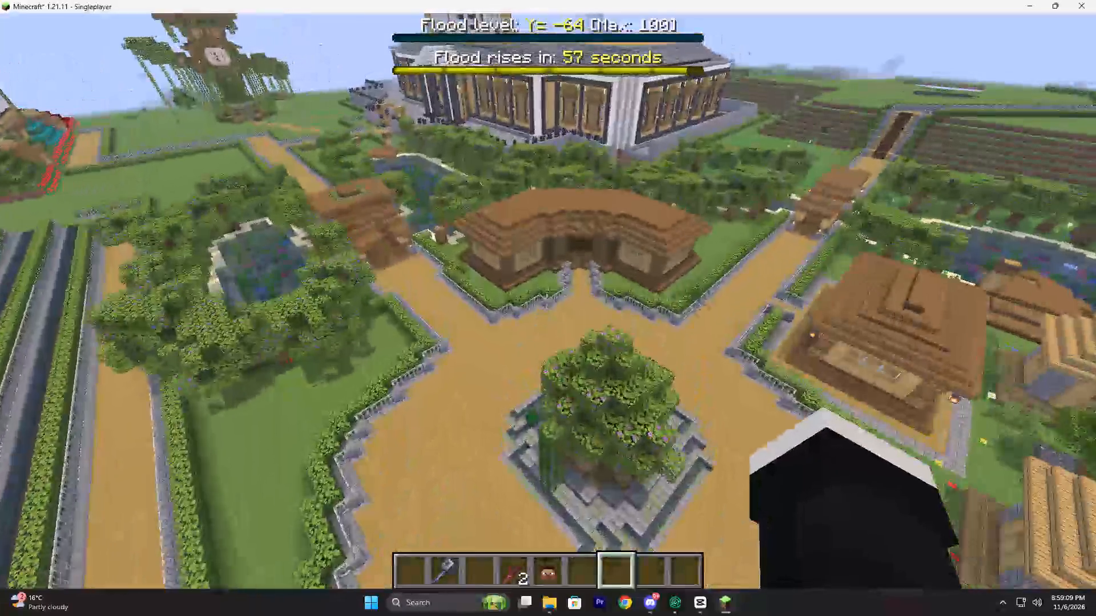
pyautogui.press('Escape')
pyautogui.moveTo(602, 198); pyautogui.dragTo(548, 301)
pyautogui.click(548, 301)
pyautogui.press('w')
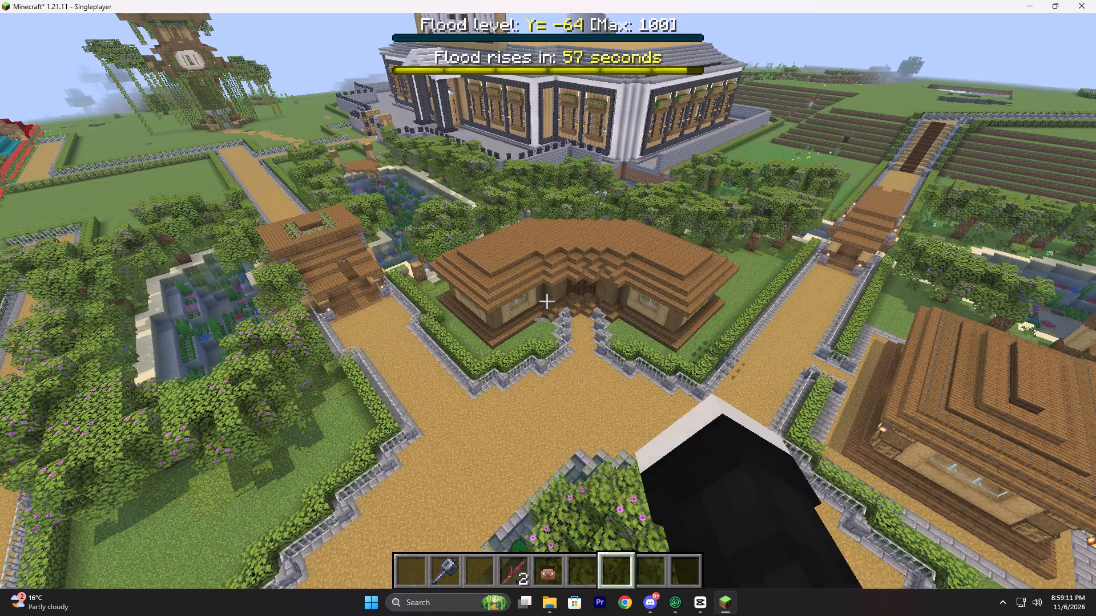
# Fly past the museum and along the hedge-lined path to the four characters standing before the Ferris wheel and roller coaster.
pyautogui.press('space')
pyautogui.press('space')
pyautogui.press('space')
pyautogui.press('space')
pyautogui.press('space')
pyautogui.press('space')
pyautogui.press('space')
pyautogui.press('space')
pyautogui.press('space')
pyautogui.press('space')
pyautogui.press('space')
pyautogui.press('space')
pyautogui.press('space')
pyautogui.press('space')
pyautogui.press('space')
pyautogui.press('space')
pyautogui.press('space')
pyautogui.press('space')
pyautogui.press('space')
pyautogui.press('space')
pyautogui.press('space')
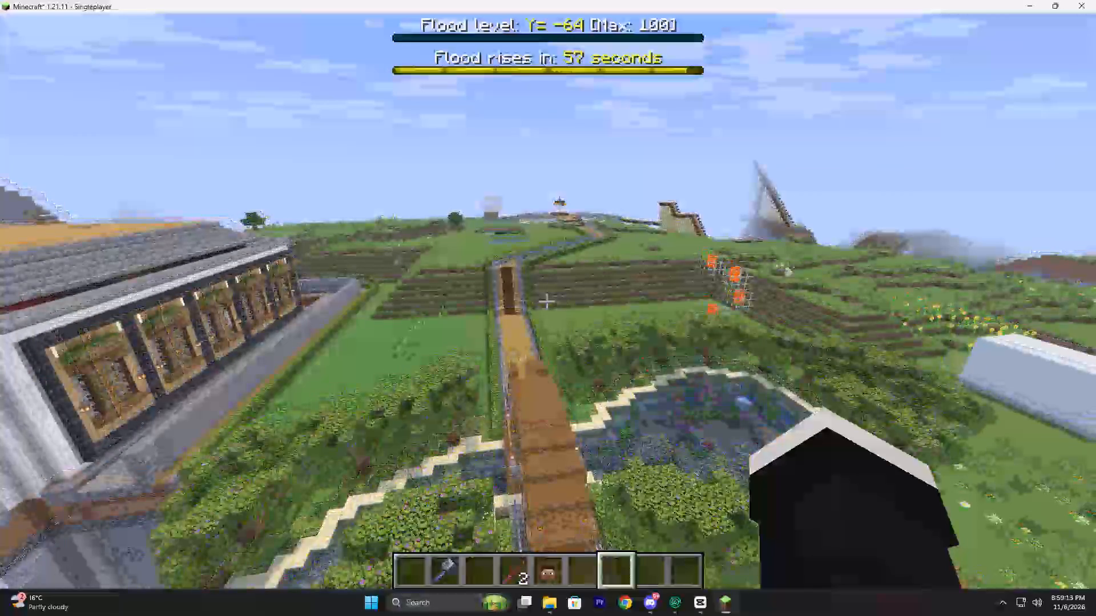
pyautogui.press('space')
pyautogui.press('space')
pyautogui.press('space')
pyautogui.press('space')
pyautogui.press('space')
pyautogui.press('space')
pyautogui.press('space')
pyautogui.press('space')
pyautogui.press('space')
pyautogui.press('space')
pyautogui.press('space')
pyautogui.press('space')
pyautogui.press('space')
pyautogui.press('space')
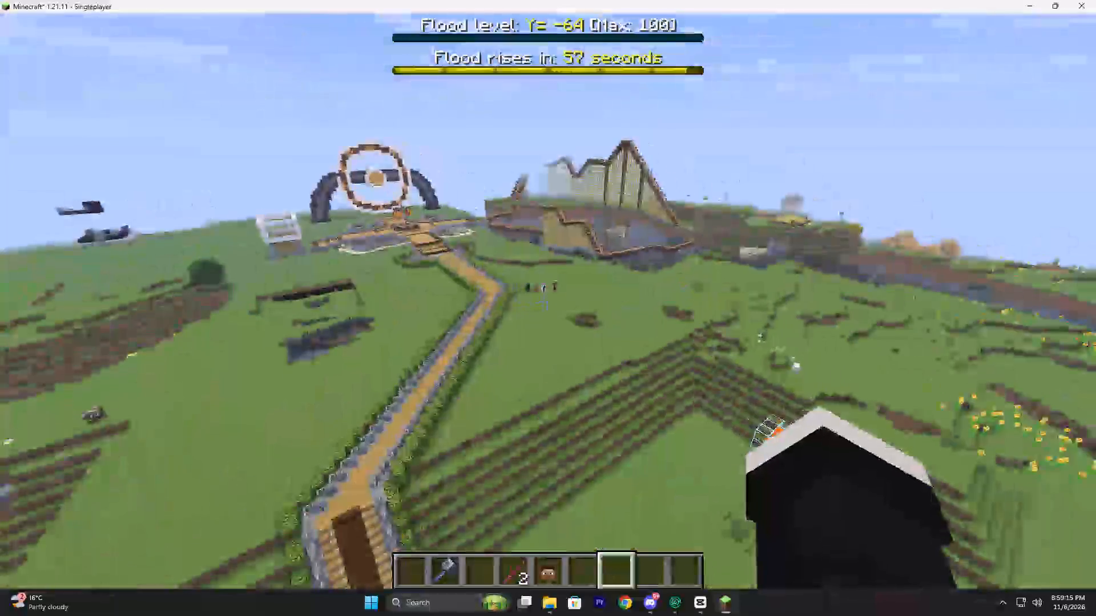
pyautogui.press('space')
pyautogui.press('space')
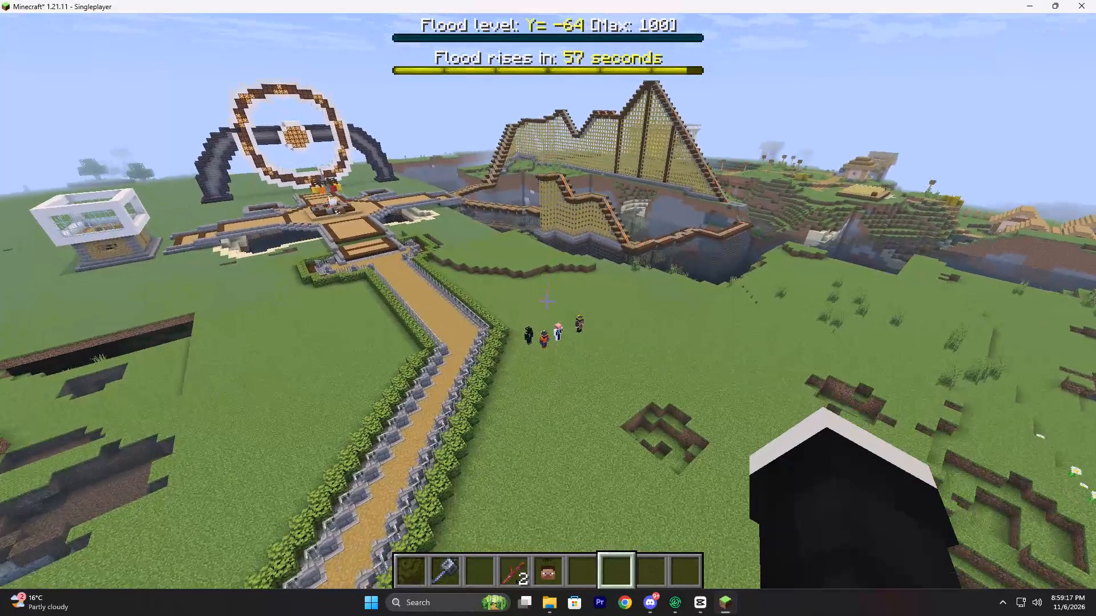
# Fly around the four characters on the grass, examining the lineup from behind and from the front with the rides and museum as backdrops.
pyautogui.press('space')
pyautogui.press('space')
pyautogui.press('space')
pyautogui.press('space')
pyautogui.press('space')
pyautogui.press('space')
pyautogui.press('space')
pyautogui.press('space')
pyautogui.press('space')
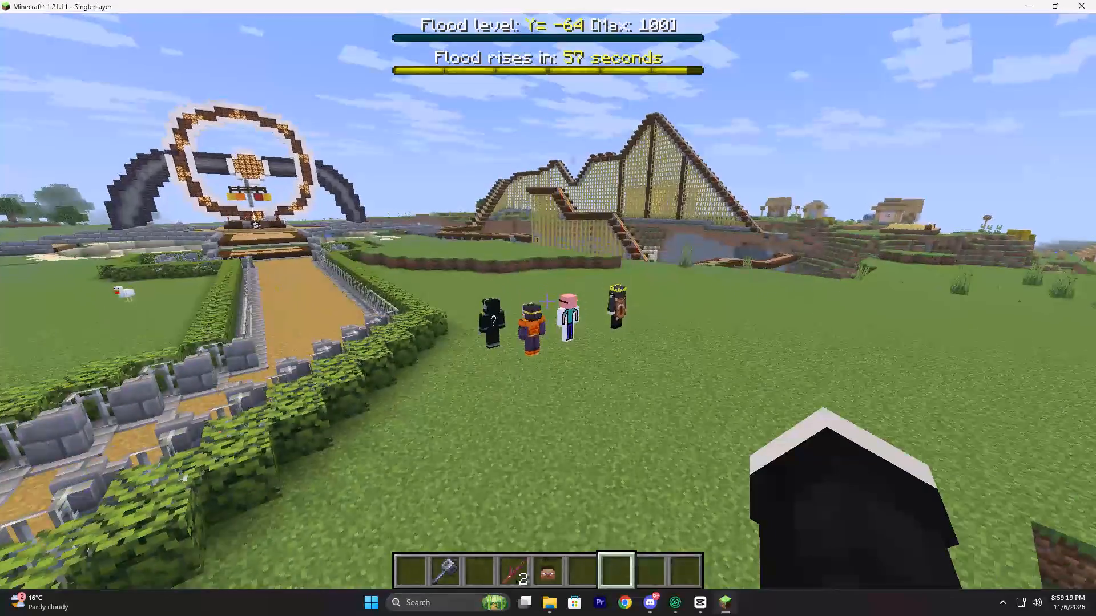
pyautogui.press('space')
pyautogui.press('space')
pyautogui.press('space')
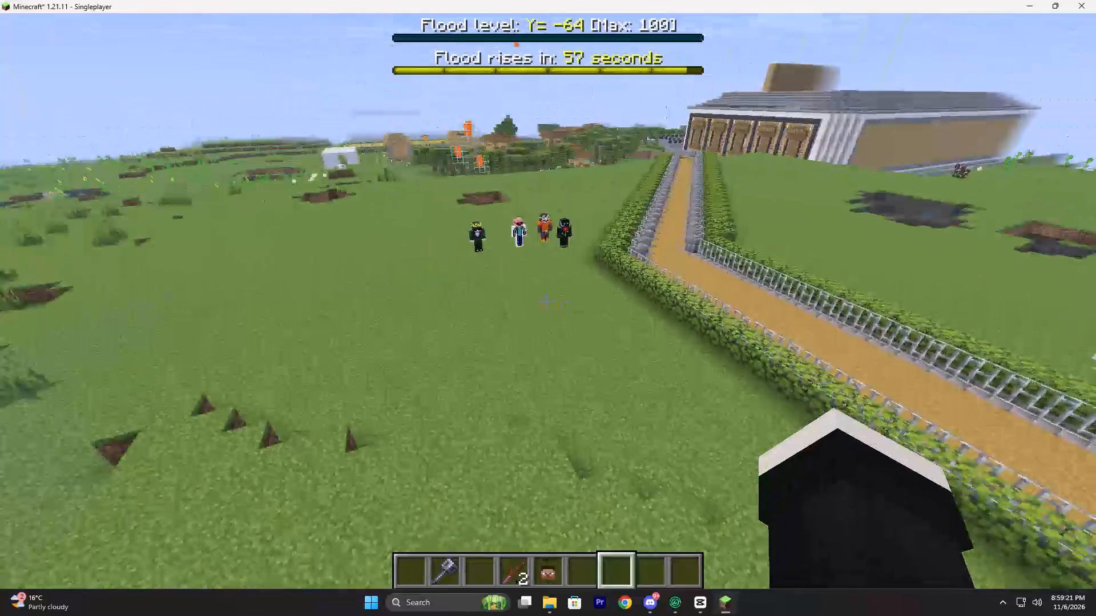
pyautogui.press('a')
pyautogui.press('d')
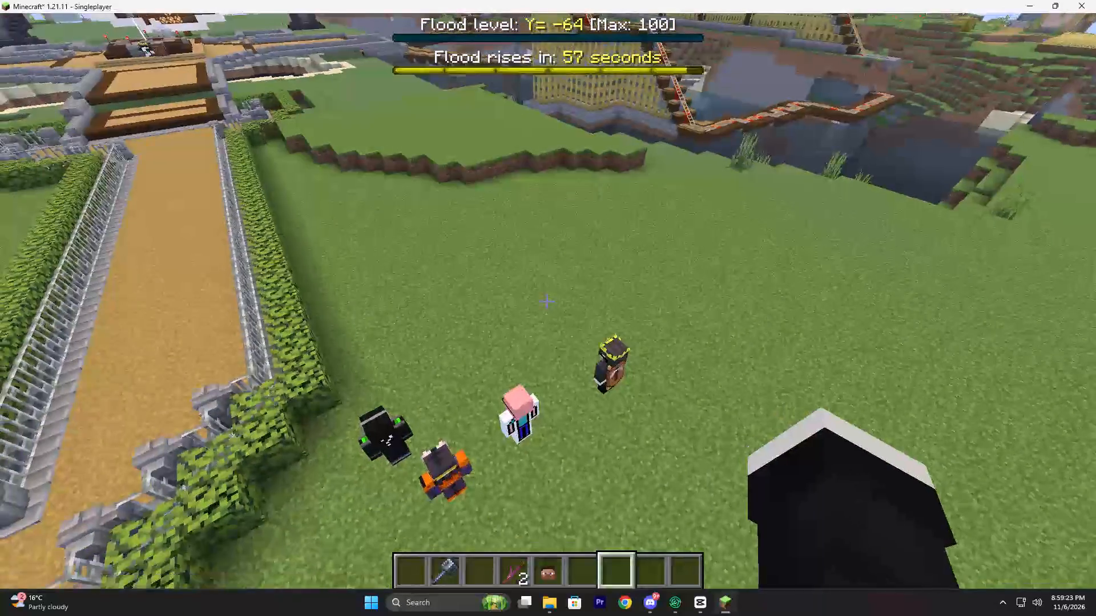
# Land in the lineup between the pink-headed and yellow-crowned characters, and switch to the front-facing third-person view.
pyautogui.press('space')
pyautogui.press('space')
pyautogui.press('w')
pyautogui.hotkey('ctrl', 'space')
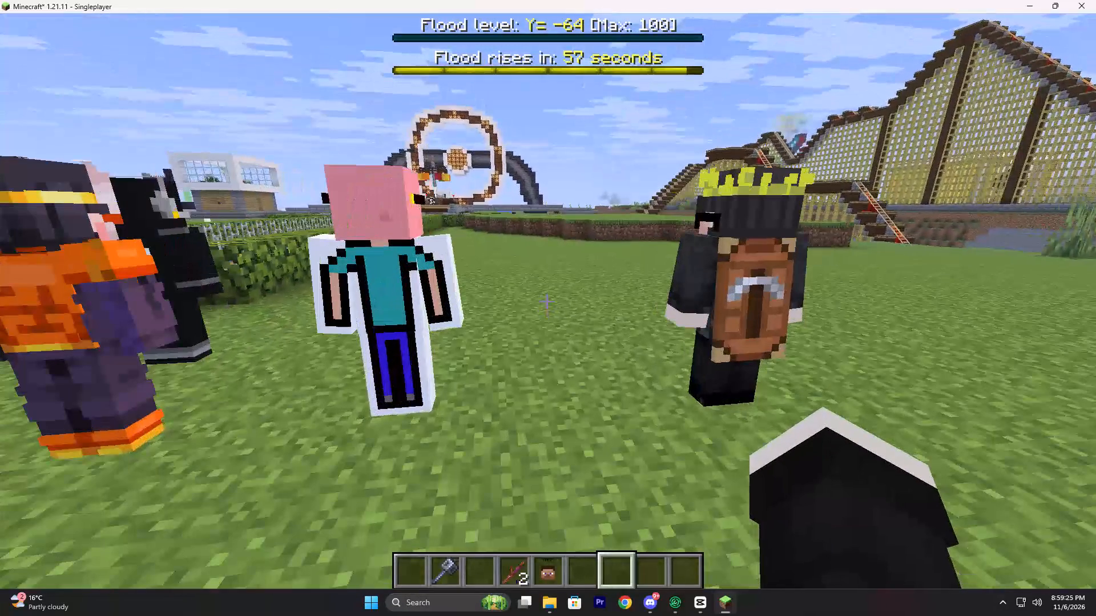
pyautogui.press('s')
pyautogui.doubleClick(548, 301)
pyautogui.press('F5')
pyautogui.click(548, 301)
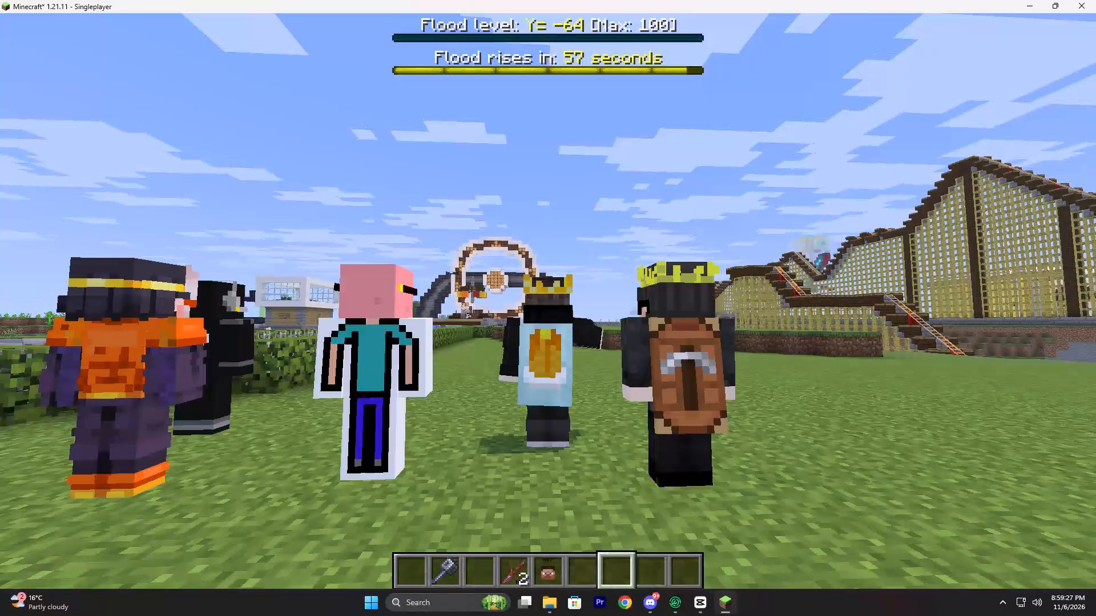
pyautogui.press('F5')
# Start a Flashback recording of the character lineup and return to the game.
pyautogui.press('Escape')
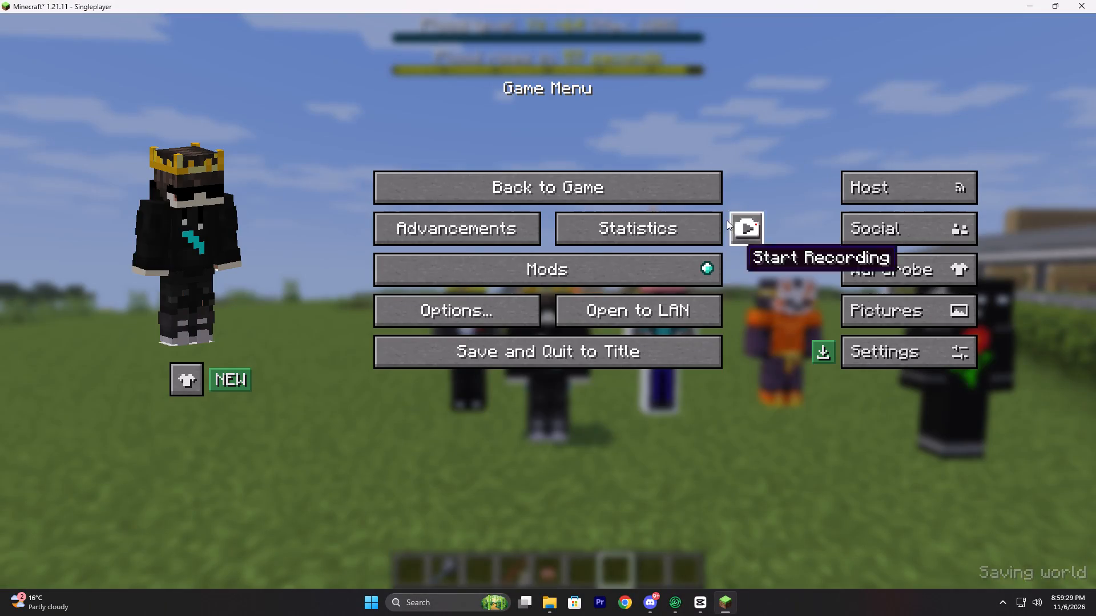
pyautogui.doubleClick(726, 220)
pyautogui.click(741, 226)
pyautogui.click(548, 301)
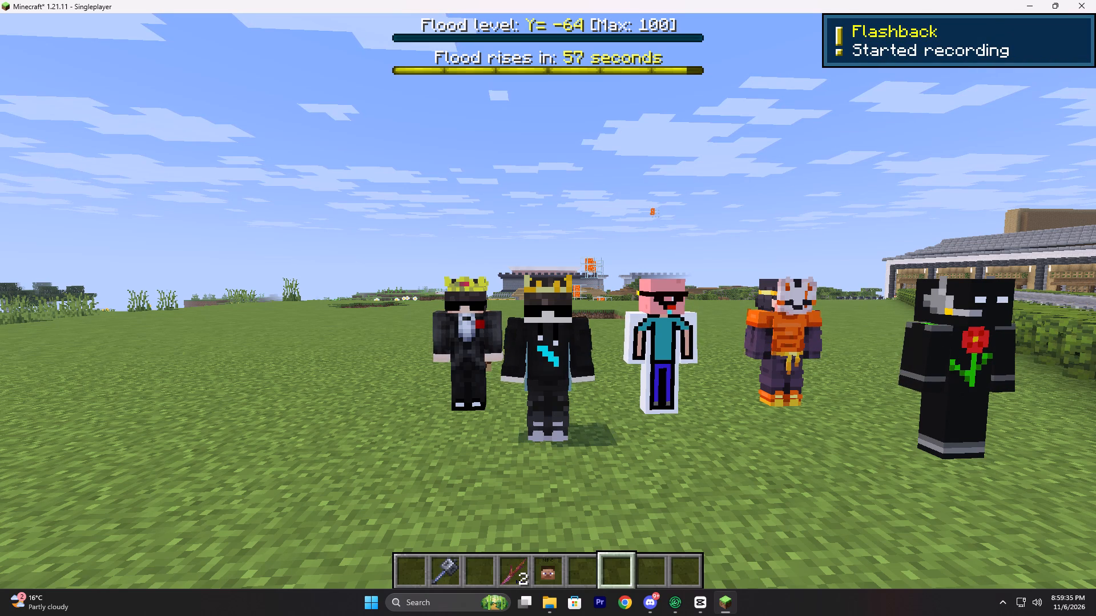
# Finish the Flashback recording and save the replay under its default name.
pyautogui.press('Escape')
pyautogui.doubleClick(747, 225)
pyautogui.click(548, 301)
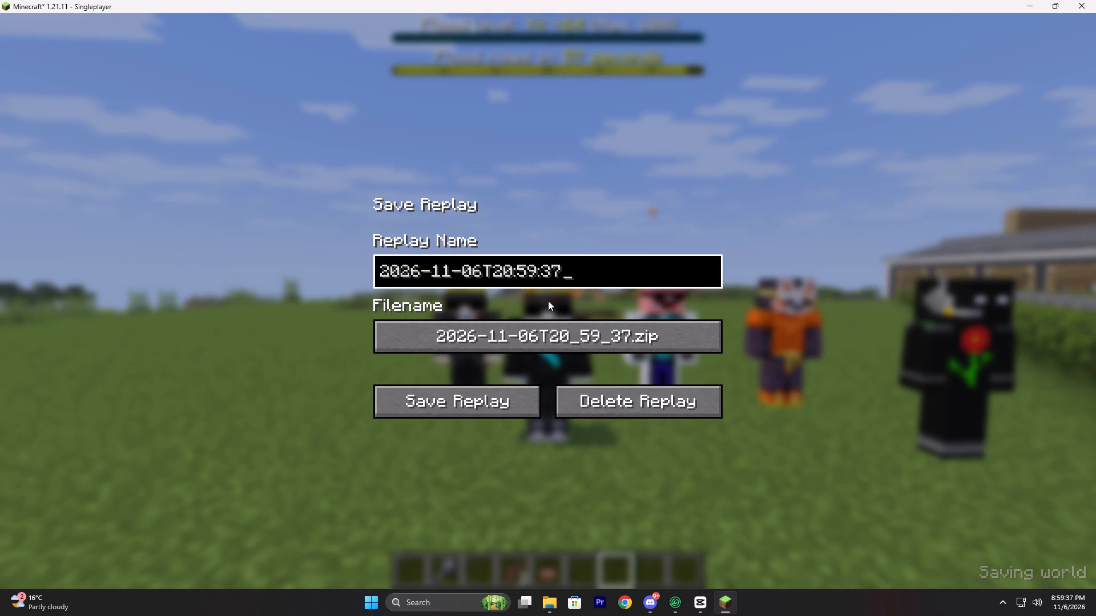
pyautogui.click(401, 396)
# Save the world and quit to the title screen.
pyautogui.press('Escape')
pyautogui.doubleClick(545, 344)
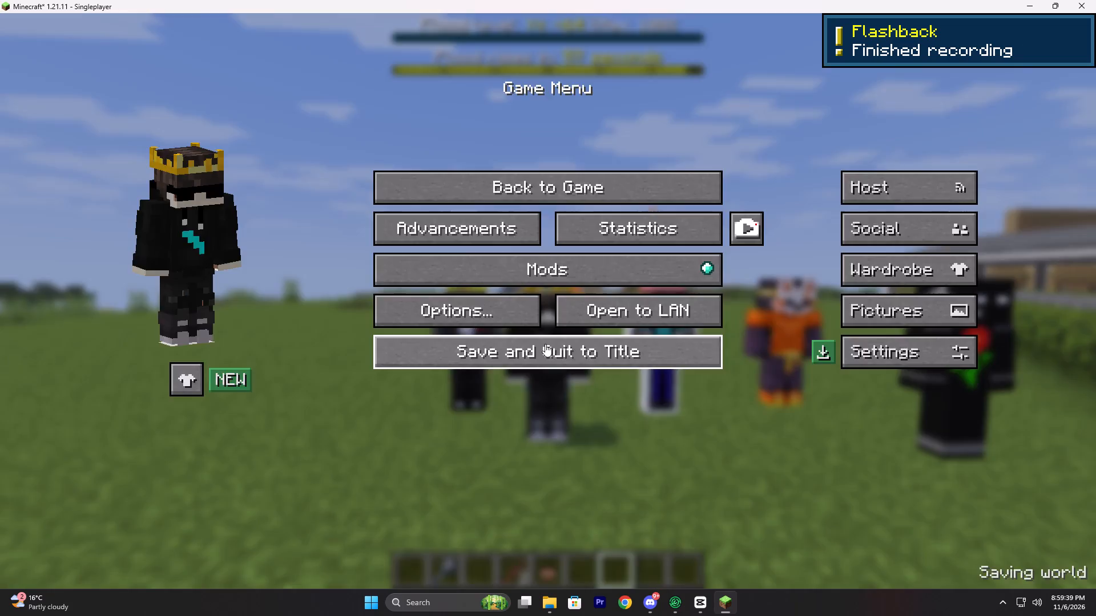
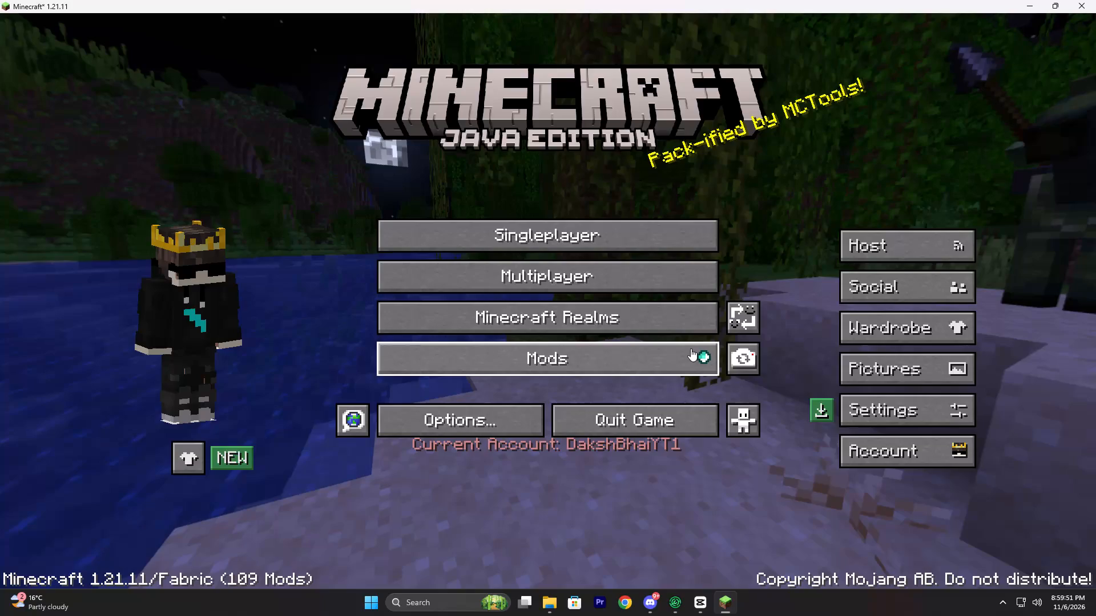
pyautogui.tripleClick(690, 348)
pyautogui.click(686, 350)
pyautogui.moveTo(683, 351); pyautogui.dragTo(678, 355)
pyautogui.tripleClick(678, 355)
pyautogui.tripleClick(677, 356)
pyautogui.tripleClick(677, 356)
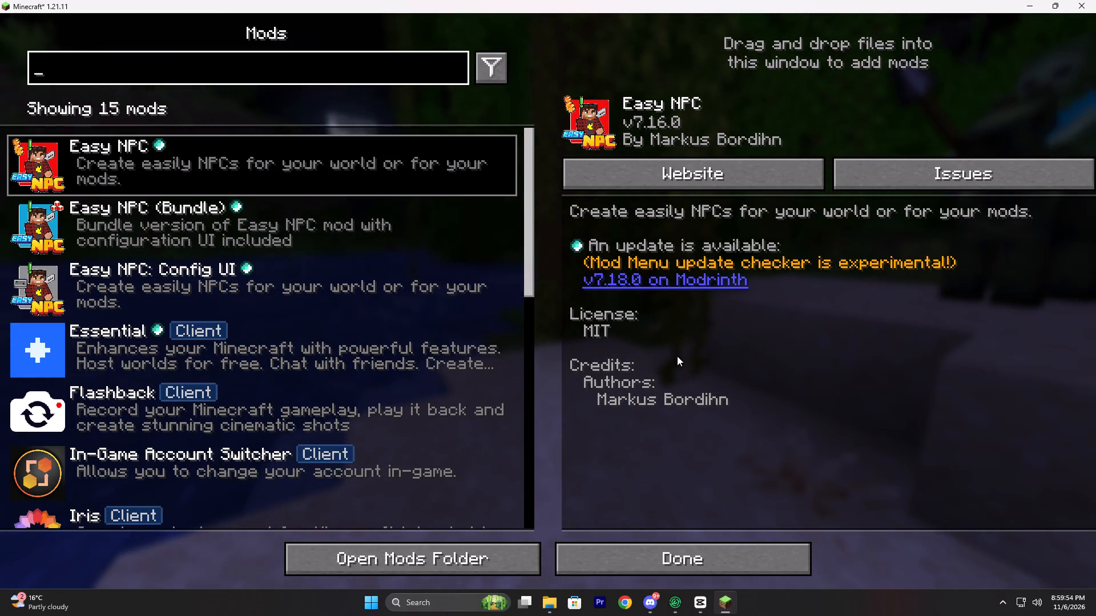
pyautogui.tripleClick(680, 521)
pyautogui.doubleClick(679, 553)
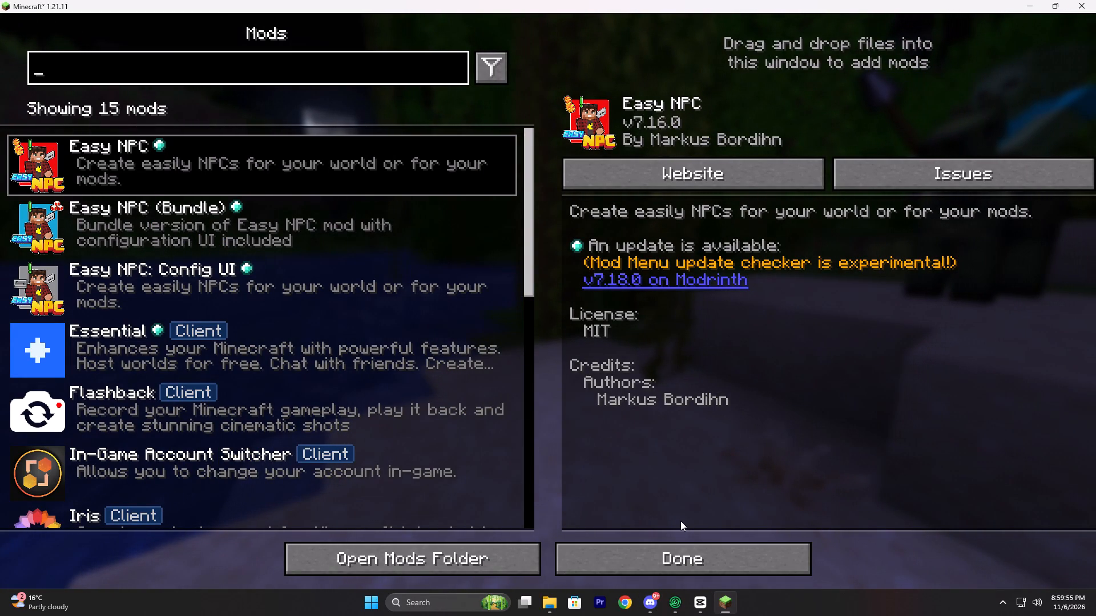
# Open the newly saved character lineup replay from the Flashback replay list.
pyautogui.click(739, 361)
pyautogui.click(365, 188)
pyautogui.tripleClick(688, 507)
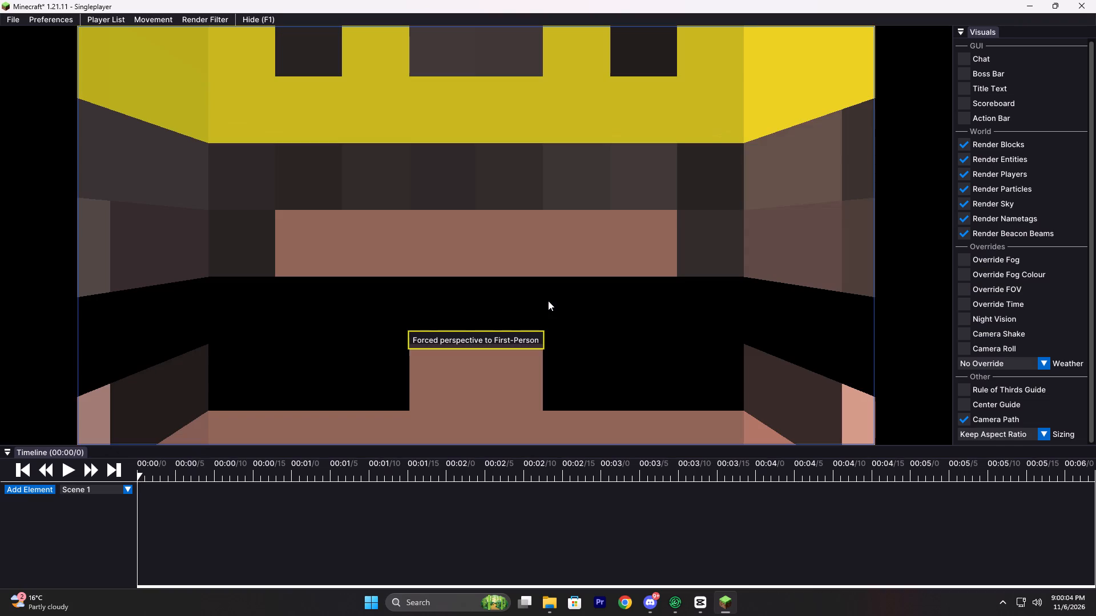
# Move the replay camera out of the crowned player's head and fly it clear of the lineup.
pyautogui.rightClick(548, 301)
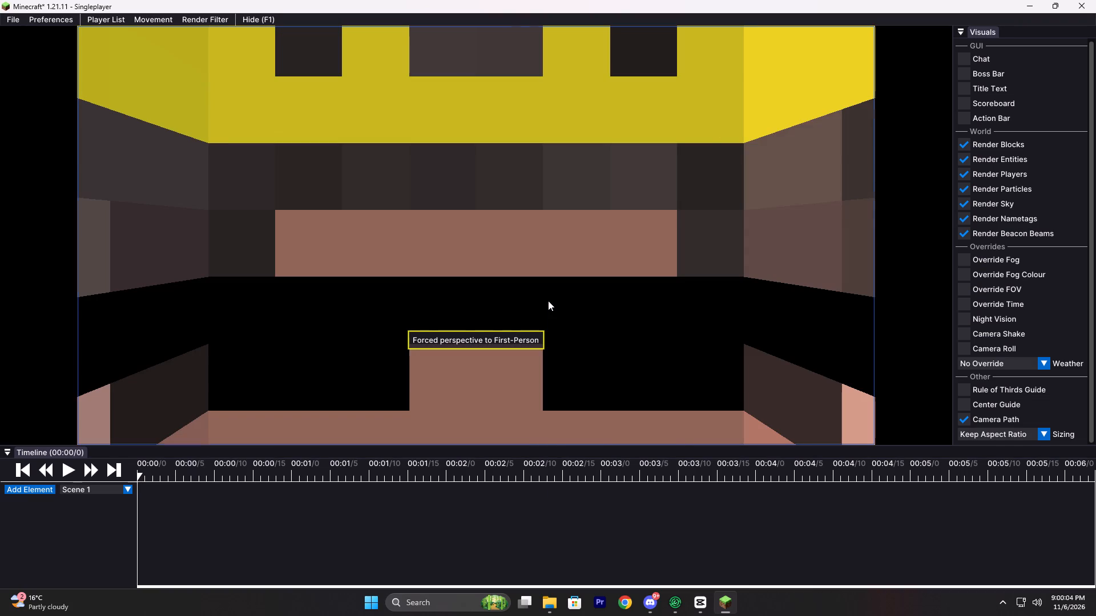
pyautogui.doubleClick(548, 301)
pyautogui.moveTo(476, 235); pyautogui.dragTo(548, 301)
pyautogui.moveTo(476, 235); pyautogui.dragTo(548, 301)
pyautogui.moveTo(476, 235); pyautogui.dragTo(548, 301)
pyautogui.moveTo(476, 235); pyautogui.dragTo(548, 301)
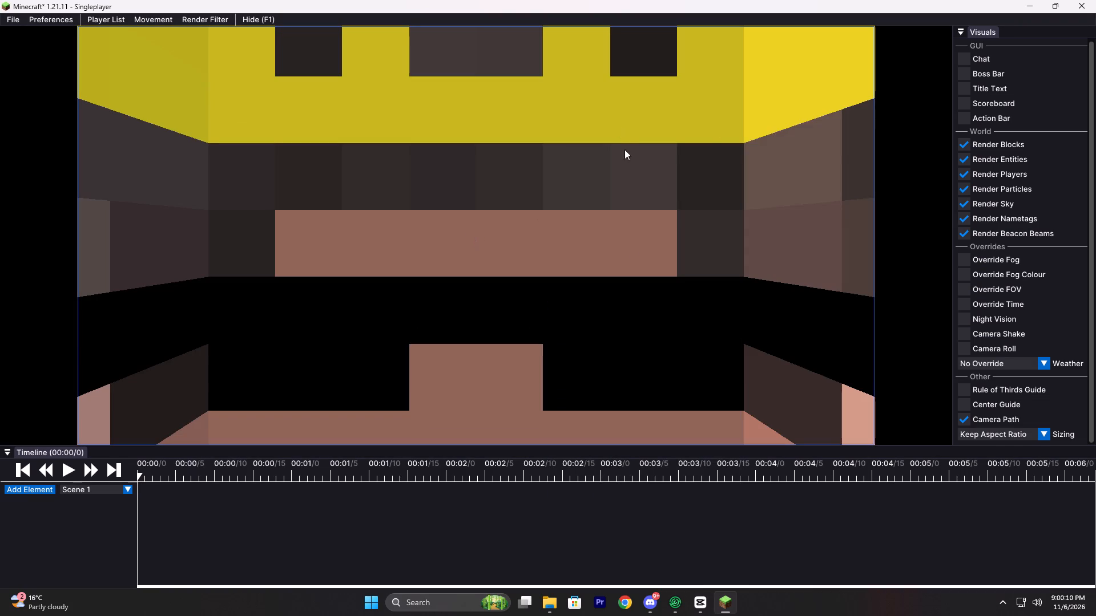
pyautogui.press('s')
pyautogui.press('s')
pyautogui.press('s')
pyautogui.press('s')
pyautogui.press('s')
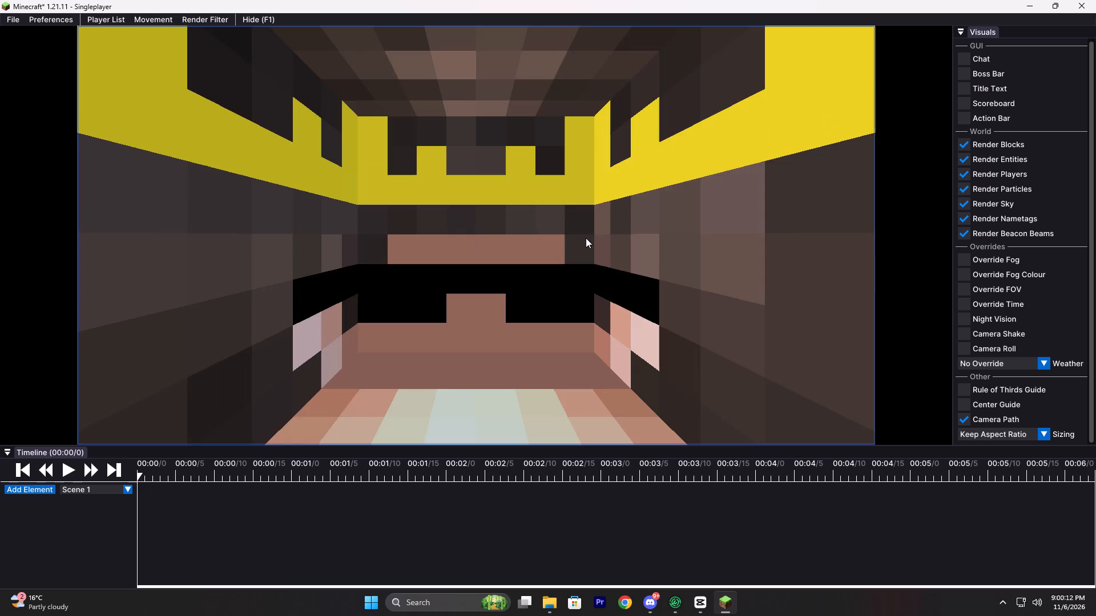
pyautogui.press('a')
pyautogui.moveTo(586, 238); pyautogui.dragTo(694, 293)
pyautogui.press('w')
pyautogui.press('a')
pyautogui.press('a')
pyautogui.press('a')
pyautogui.press('a')
pyautogui.press('a')
pyautogui.press('a')
pyautogui.press('a')
pyautogui.press('a')
pyautogui.press('a')
pyautogui.press('a')
pyautogui.press('a')
pyautogui.press('a')
pyautogui.press('a')
pyautogui.press('a')
pyautogui.press('a')
pyautogui.press('a')
pyautogui.press('a')
pyautogui.press('a')
pyautogui.press('a')
pyautogui.press('a')
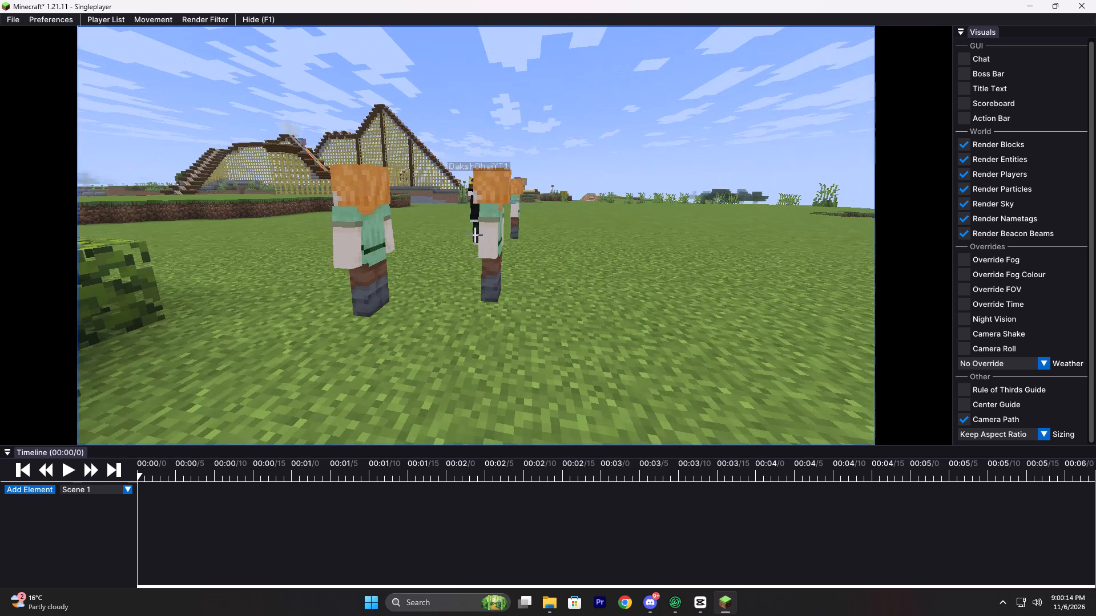
# Fly the camera around to the front so it faces the characters in the lineup.
pyautogui.moveTo(694, 293); pyautogui.dragTo(457, 293)
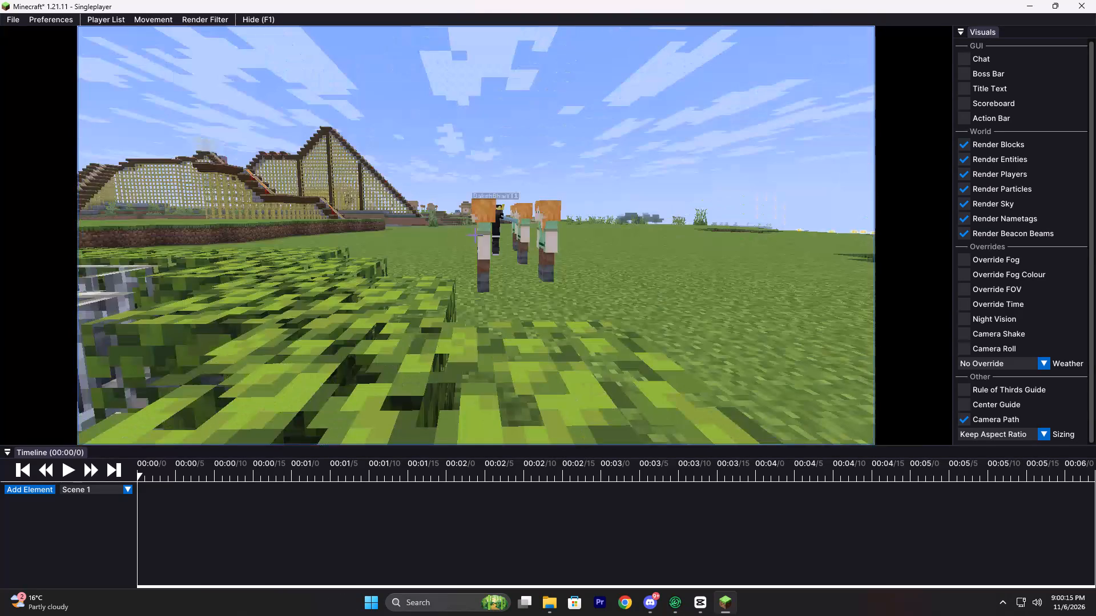
pyautogui.press('w')
pyautogui.press('w')
pyautogui.press('w')
pyautogui.press('w')
pyautogui.press('w')
pyautogui.press('w')
pyautogui.press('w')
pyautogui.moveTo(457, 293); pyautogui.dragTo(548, 301)
pyautogui.press('a')
pyautogui.press('d')
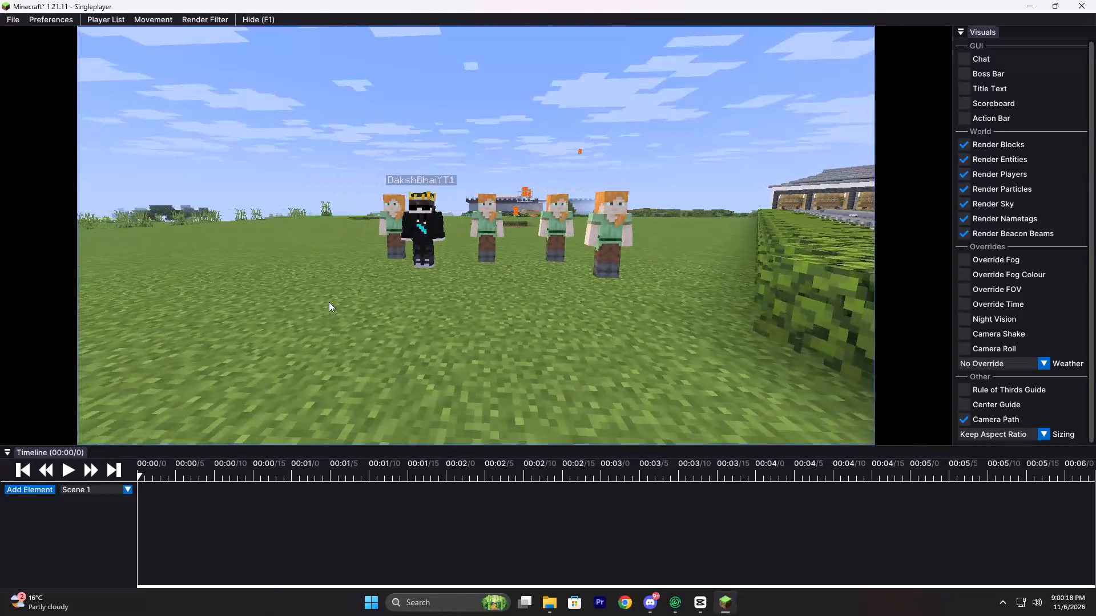
pyautogui.press('a')
pyautogui.press('a')
# Play the replay up to 00:00/11, pause it and mark the start of the export range there.
pyautogui.tripleClick(65, 464)
pyautogui.click(65, 464)
pyautogui.press('w')
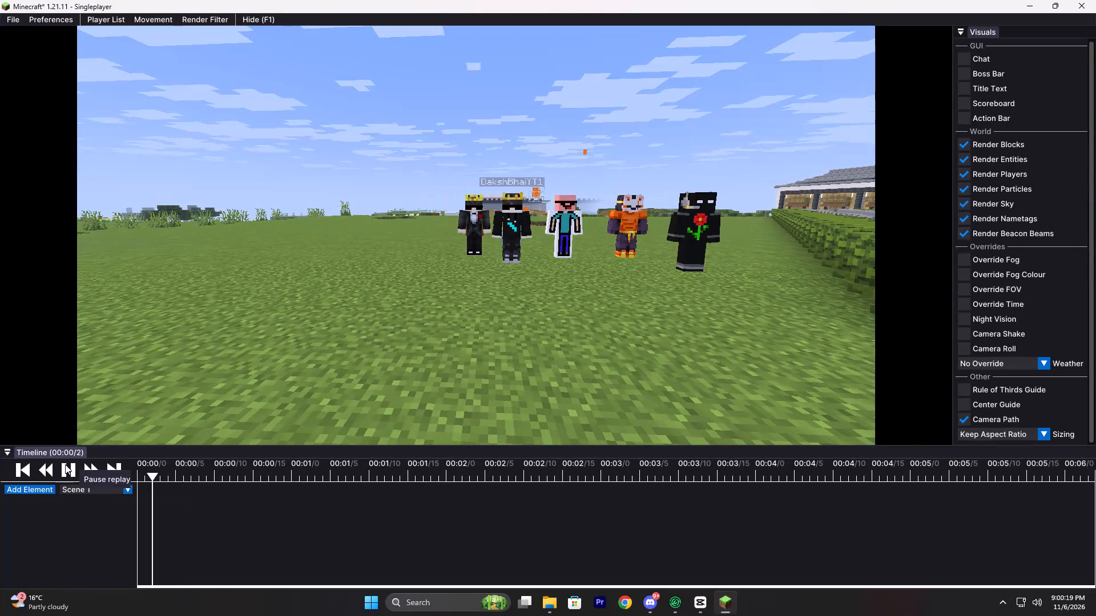
pyautogui.press('s')
pyautogui.doubleClick(70, 467)
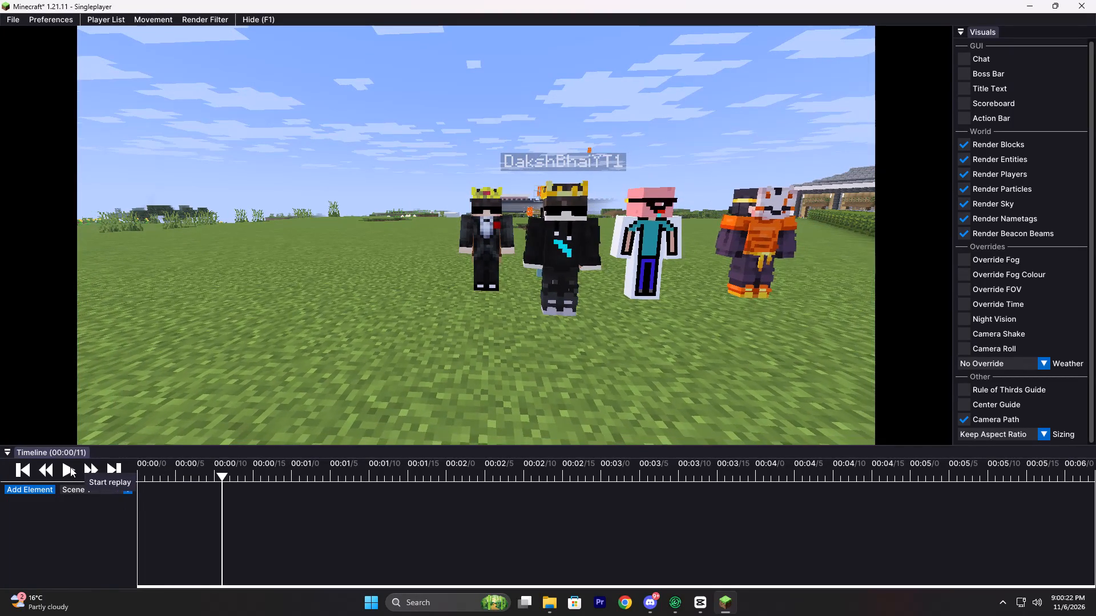
pyautogui.press('i')
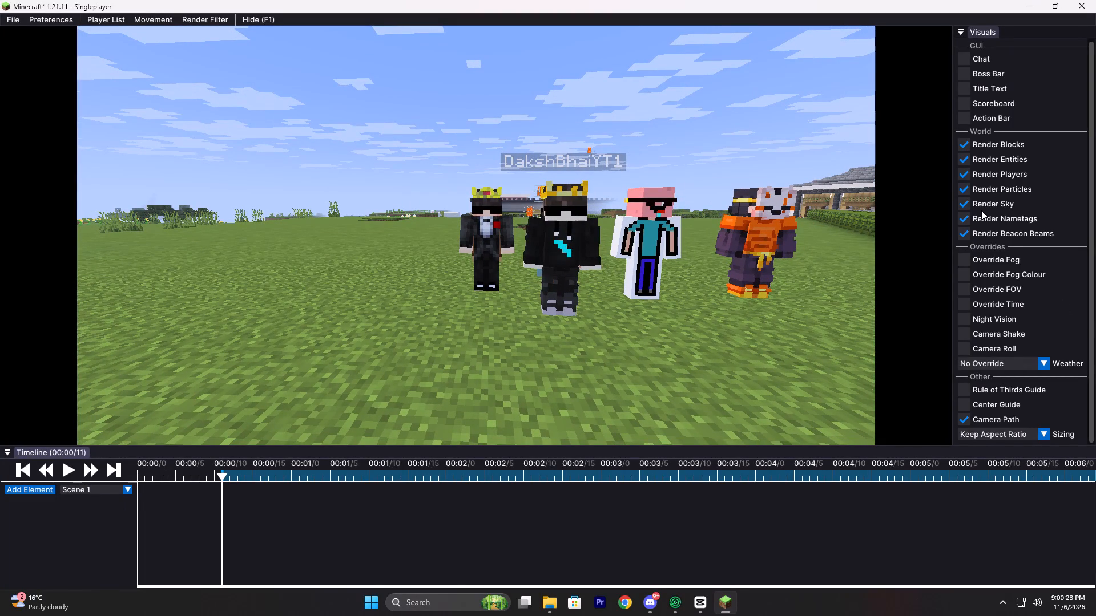
# Turn off nametag rendering in the replay visuals.
pyautogui.click(966, 218)
# Fly the camera along the lineup to a closer view of the two crowned characters.
pyautogui.press('w')
pyautogui.press('s')
pyautogui.press('w')
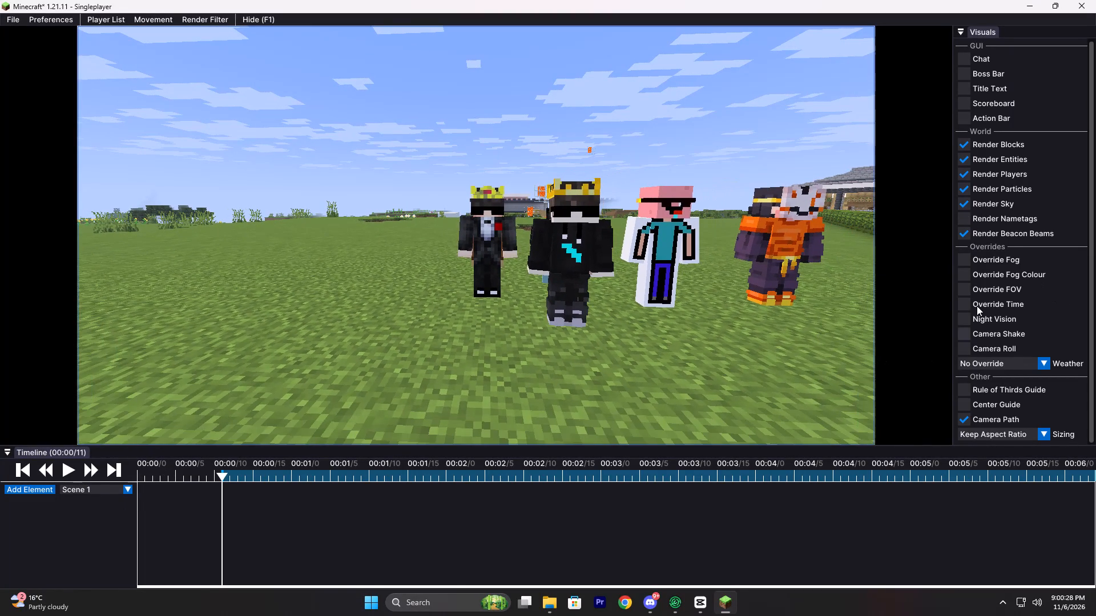
pyautogui.moveTo(456, 370); pyautogui.dragTo(547, 301)
pyautogui.press('s')
pyautogui.press('d')
pyautogui.press('a')
pyautogui.press('s')
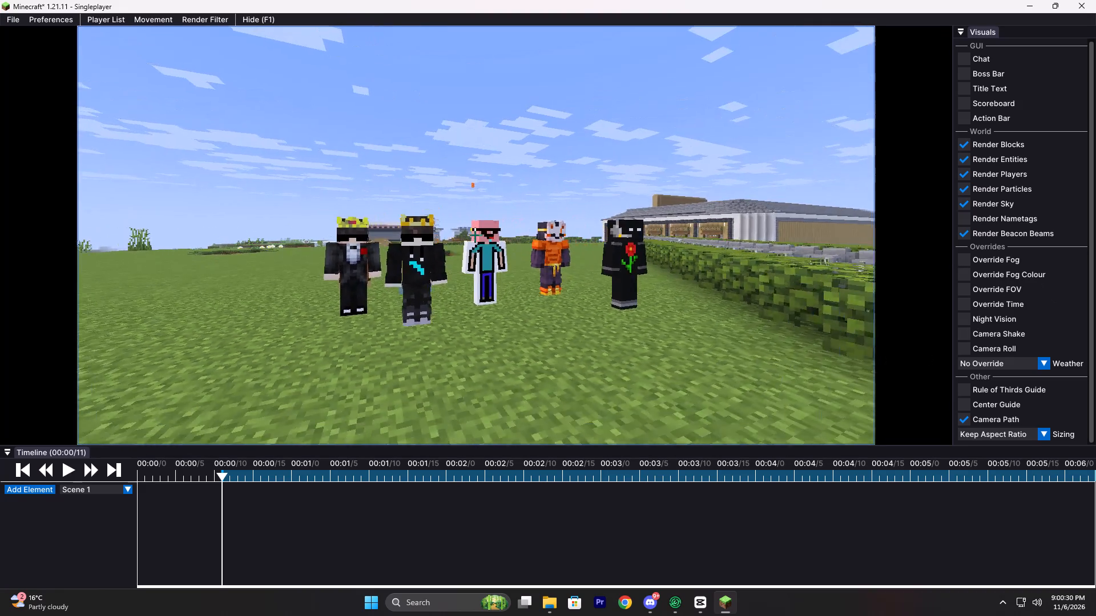
pyautogui.moveTo(547, 301); pyautogui.dragTo(548, 301)
pyautogui.press('a')
pyautogui.press('a')
pyautogui.press('a')
pyautogui.press('a')
pyautogui.press('a')
pyautogui.press('a')
pyautogui.press('a')
pyautogui.press('a')
pyautogui.press('a')
pyautogui.press('a')
pyautogui.press('a')
pyautogui.press('a')
pyautogui.press('a')
pyautogui.press('a')
pyautogui.press('a')
pyautogui.press('a')
pyautogui.press('w')
pyautogui.press('d')
pyautogui.press('w')
pyautogui.press('a')
pyautogui.press('a')
pyautogui.press('s')
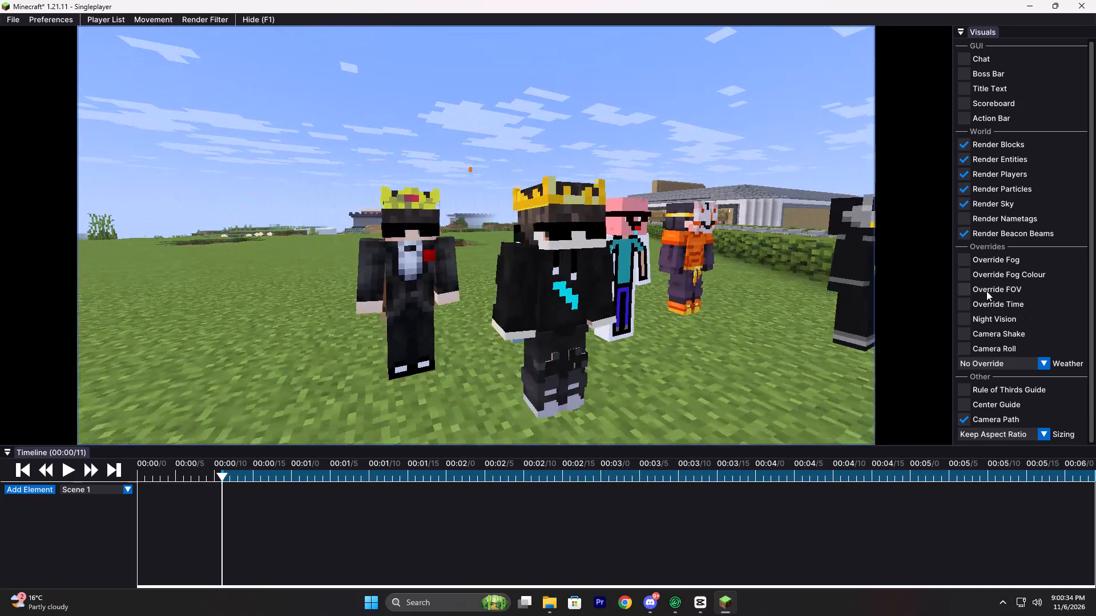
# Enable the FOV override and narrow the field of view to 29.4.
pyautogui.doubleClick(965, 289)
pyautogui.click(964, 287)
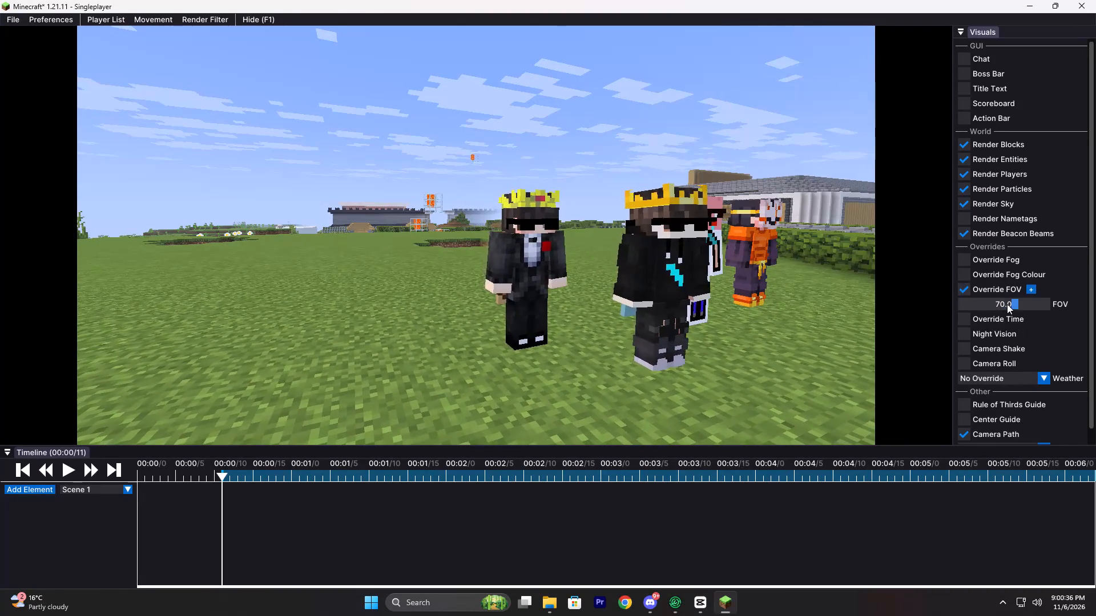
pyautogui.moveTo(1010, 305); pyautogui.dragTo(1005, 305)
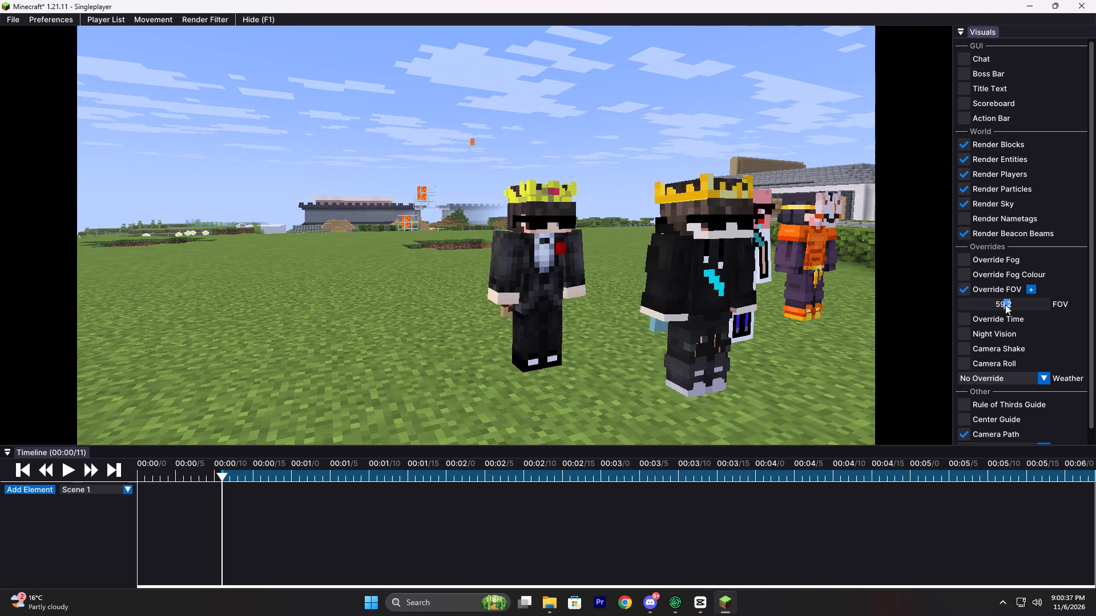
pyautogui.moveTo(1005, 305); pyautogui.dragTo(984, 302)
pyautogui.press('d')
pyautogui.press('a')
pyautogui.press('a')
pyautogui.moveTo(593, 349); pyautogui.dragTo(984, 302)
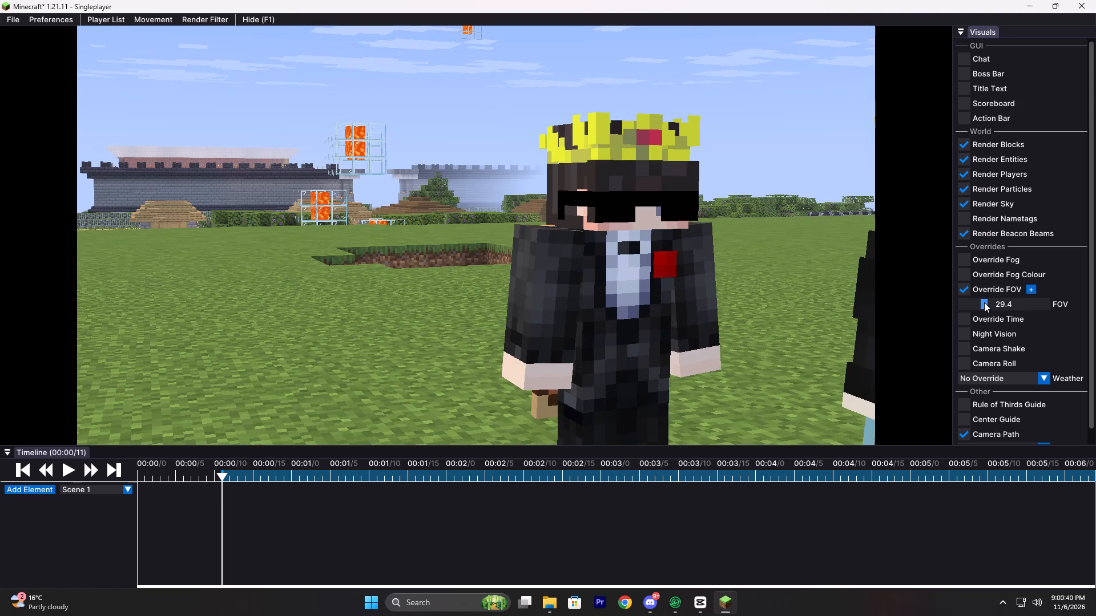
# Reposition the camera in front of the lineup to frame all five characters.
pyautogui.moveTo(984, 302); pyautogui.dragTo(548, 301)
pyautogui.press('d')
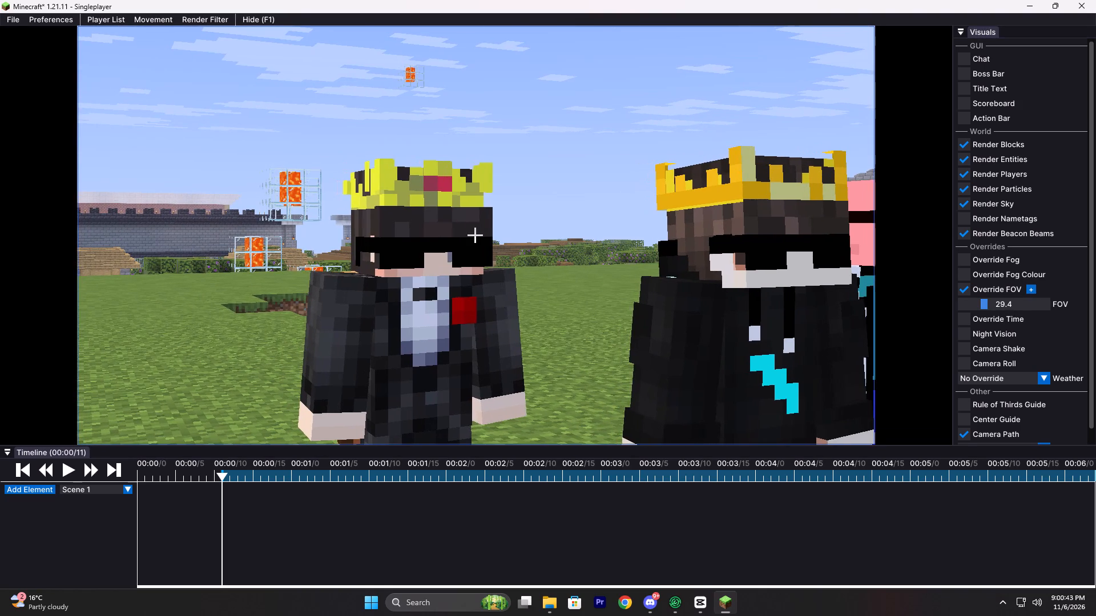
pyautogui.moveTo(548, 301); pyautogui.dragTo(547, 302)
pyautogui.write('da')
pyautogui.write('dd')
pyautogui.moveTo(547, 302); pyautogui.dragTo(549, 300)
pyautogui.press('a')
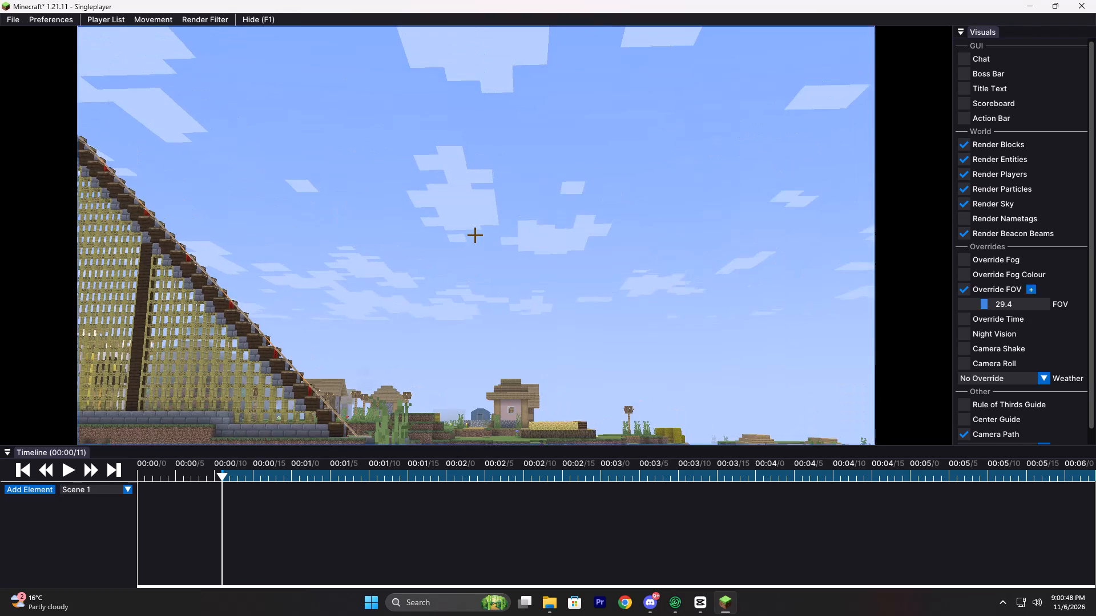
pyautogui.moveTo(549, 300); pyautogui.dragTo(548, 301)
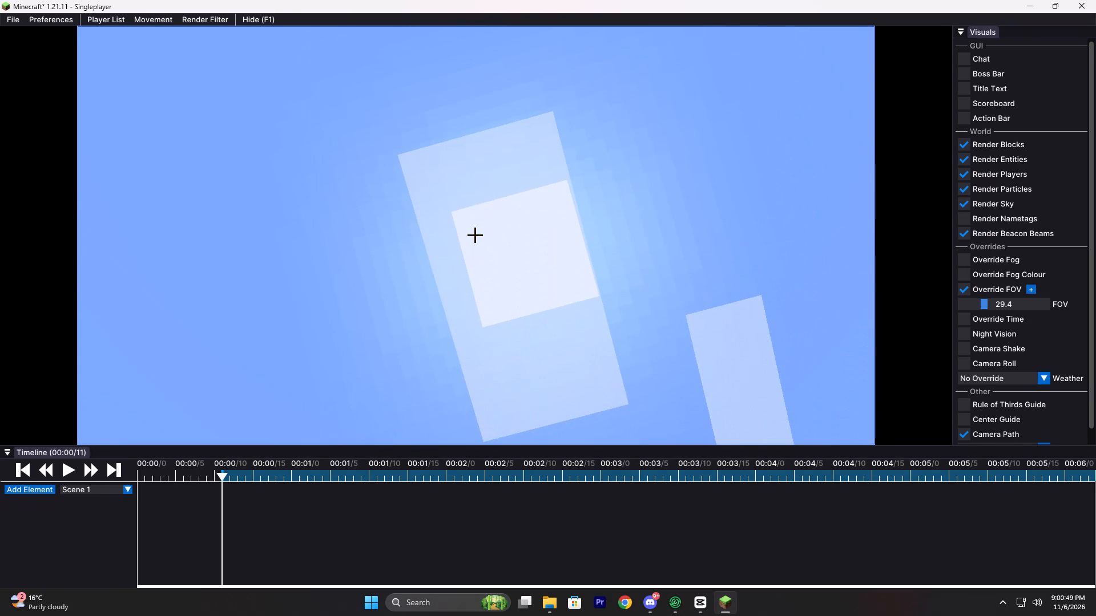
pyautogui.moveTo(543, 311); pyautogui.dragTo(547, 302)
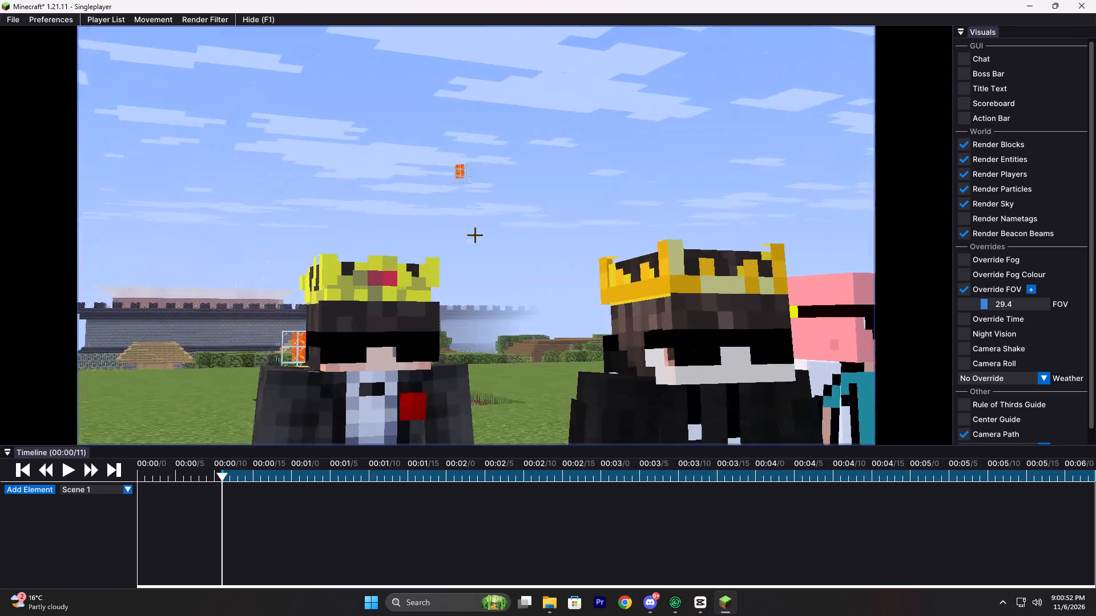
pyautogui.moveTo(547, 302); pyautogui.dragTo(547, 301)
pyautogui.press('s')
pyautogui.press('d')
pyautogui.press('d')
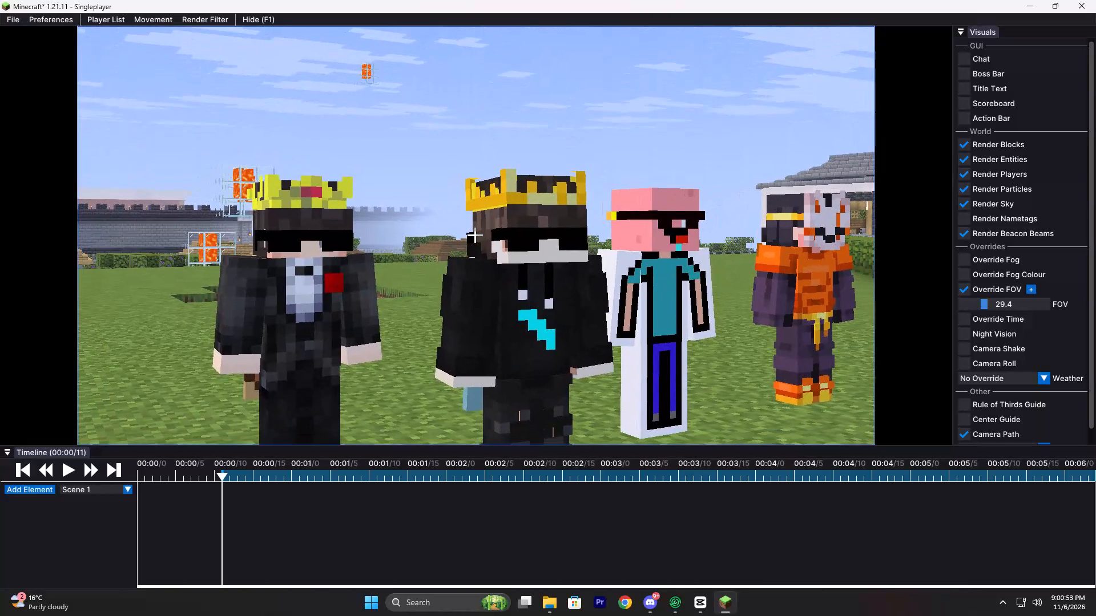
pyautogui.moveTo(547, 301); pyautogui.dragTo(548, 301)
pyautogui.press('a')
# Widen the field of view override to 56.2.
pyautogui.moveTo(989, 302); pyautogui.dragTo(1000, 305)
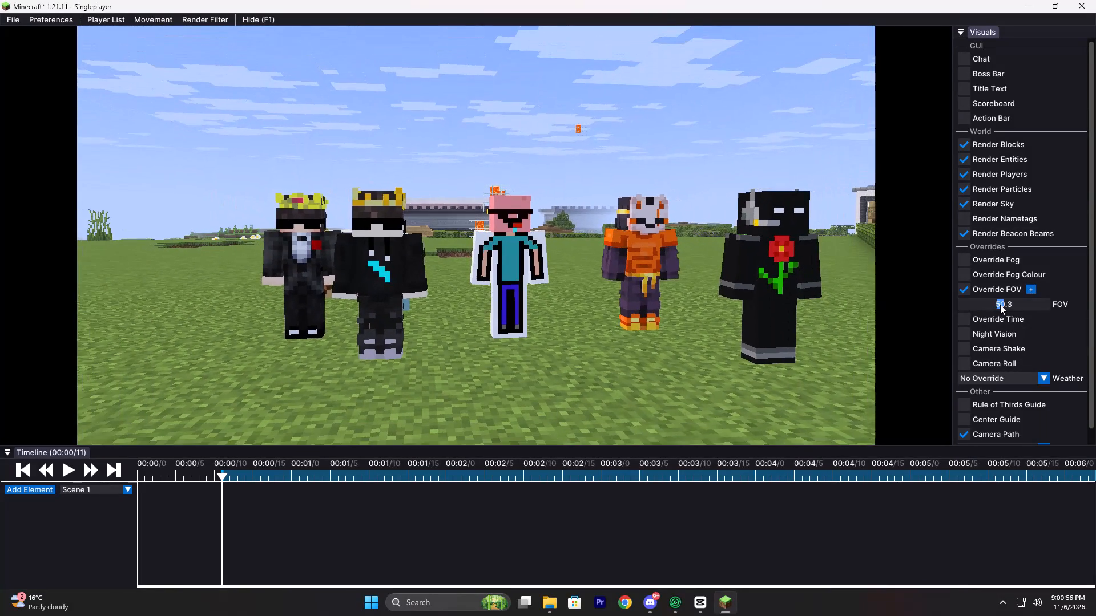
pyautogui.moveTo(1000, 305); pyautogui.dragTo(1000, 308)
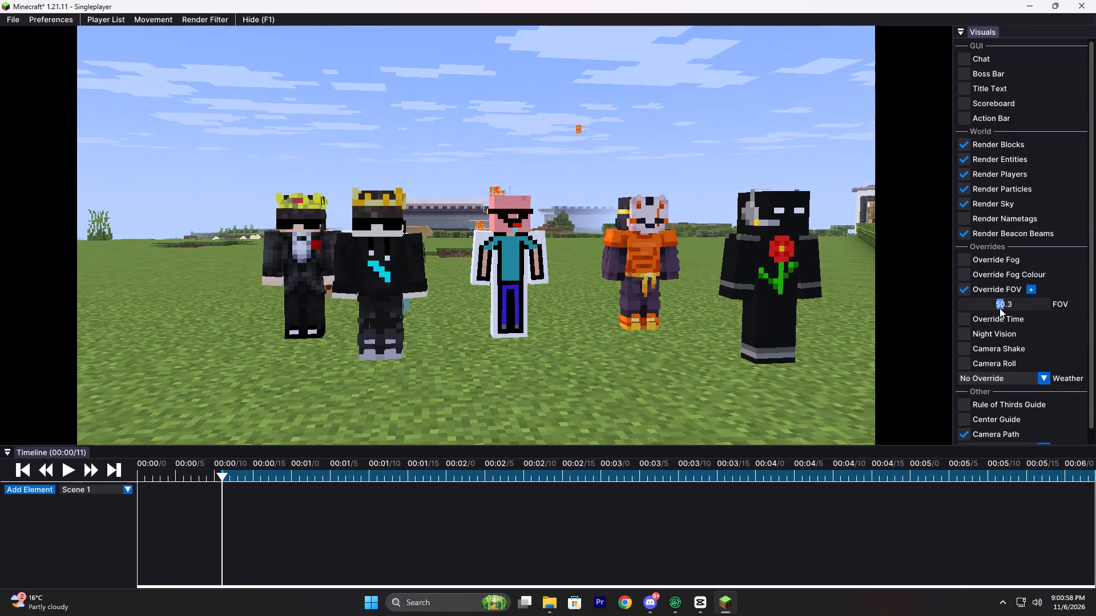
pyautogui.moveTo(1000, 308); pyautogui.dragTo(1005, 307)
# Set the replay view sizing to Change Aspect Ratio with the 9:16 (Shorts) aspect.
pyautogui.scroll(-3, 977, 402)
pyautogui.click(1006, 436)
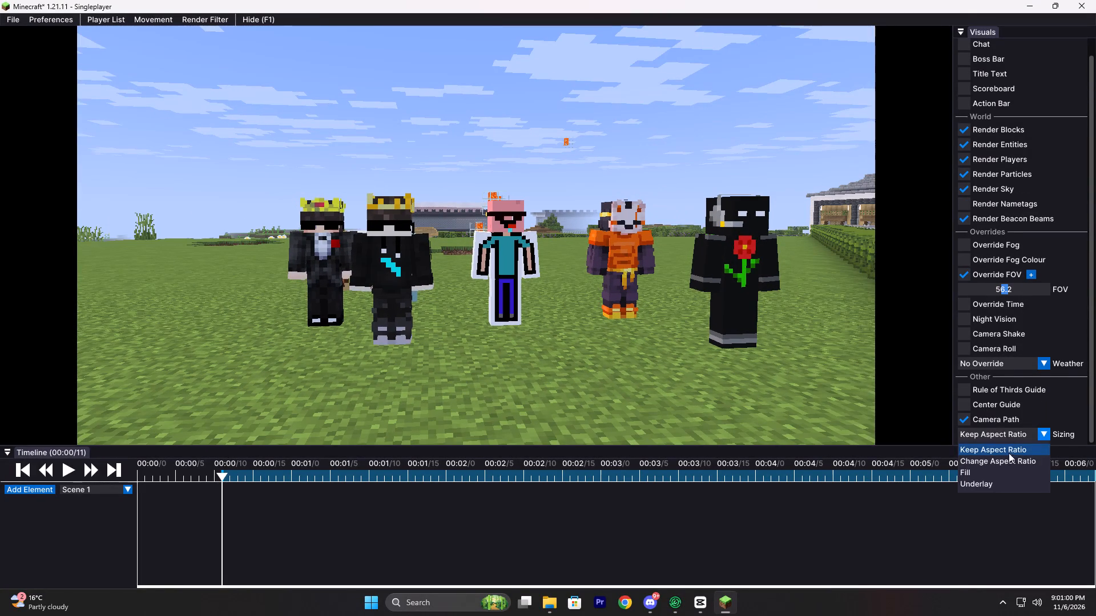
pyautogui.click(1010, 461)
pyautogui.scroll(-2, 1009, 440)
pyautogui.click(1009, 430)
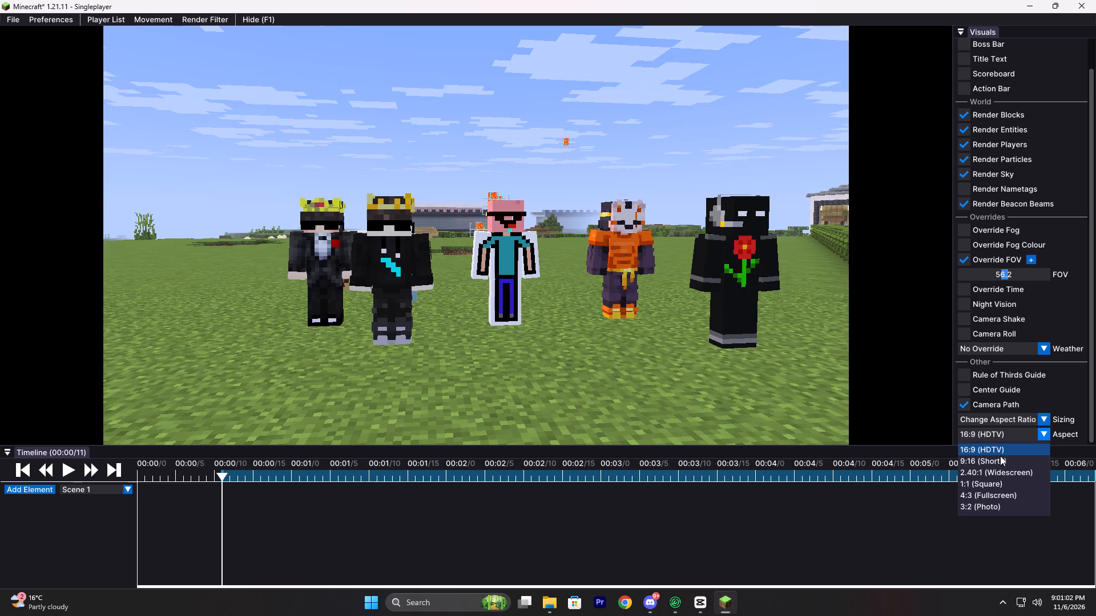
pyautogui.click(998, 460)
# Frame the yellow-crowned character in the tuxedo full-length at the centre of the vertical shot.
pyautogui.press('a')
pyautogui.write('aw')
pyautogui.moveTo(567, 325); pyautogui.dragTo(548, 300)
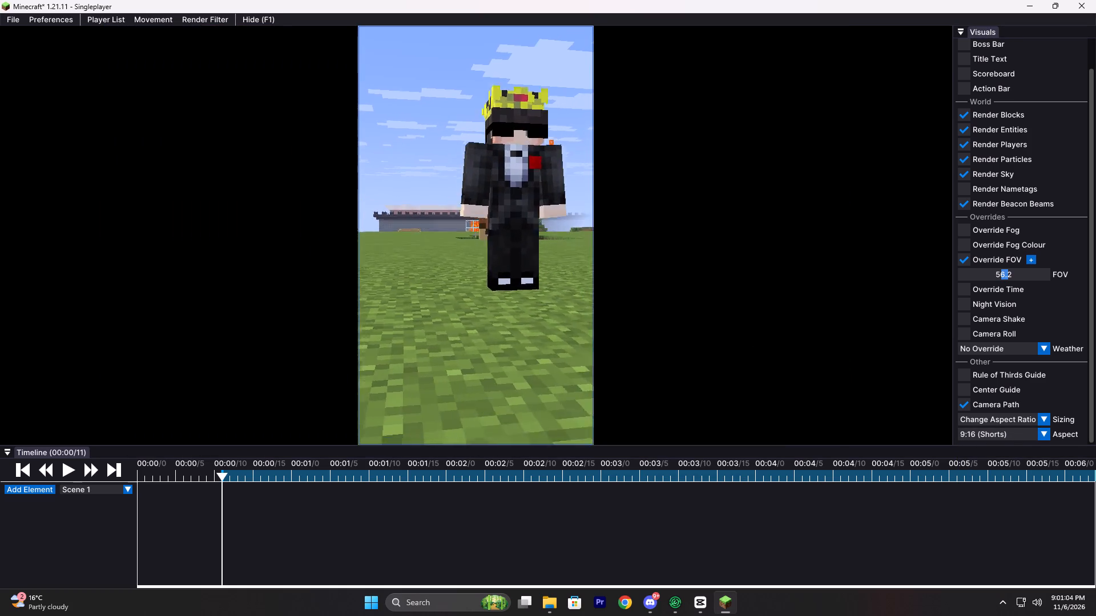
pyautogui.moveTo(548, 300); pyautogui.dragTo(549, 300)
pyautogui.press('space')
pyautogui.press('d')
pyautogui.press('d')
pyautogui.press('d')
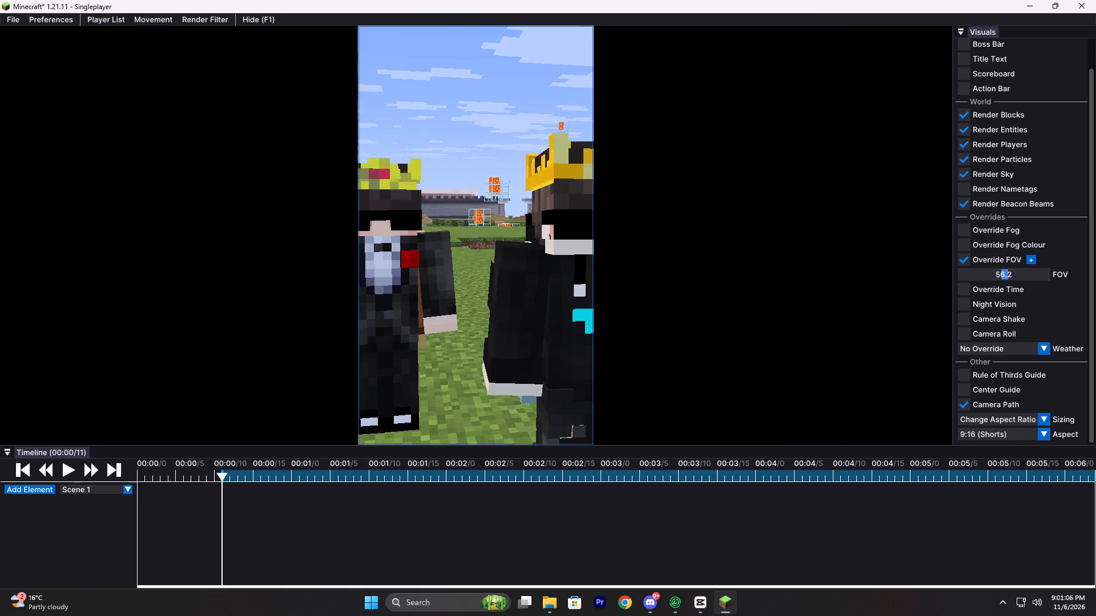
pyautogui.moveTo(549, 300); pyautogui.dragTo(549, 301)
pyautogui.press('a')
pyautogui.press('a')
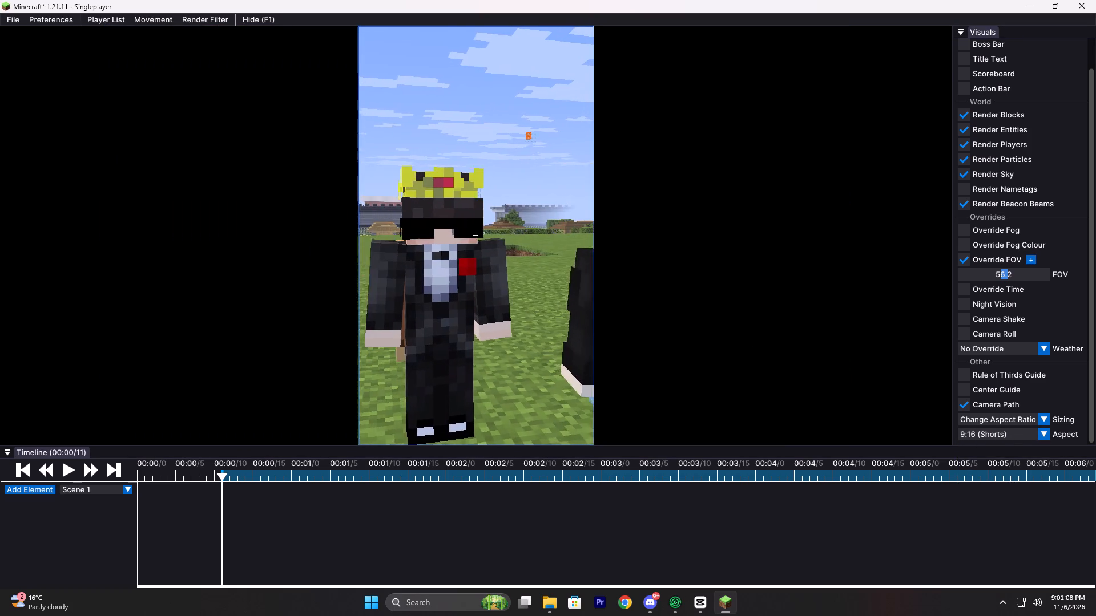
pyautogui.moveTo(549, 301); pyautogui.dragTo(548, 301)
pyautogui.write('ss')
pyautogui.rightClick(548, 301)
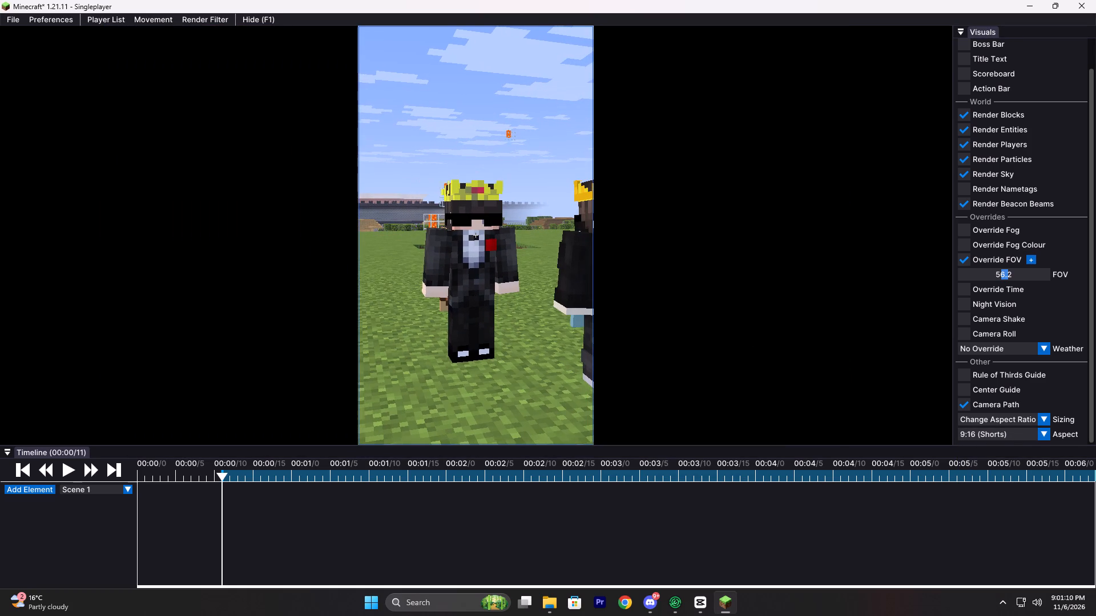
pyautogui.press('w')
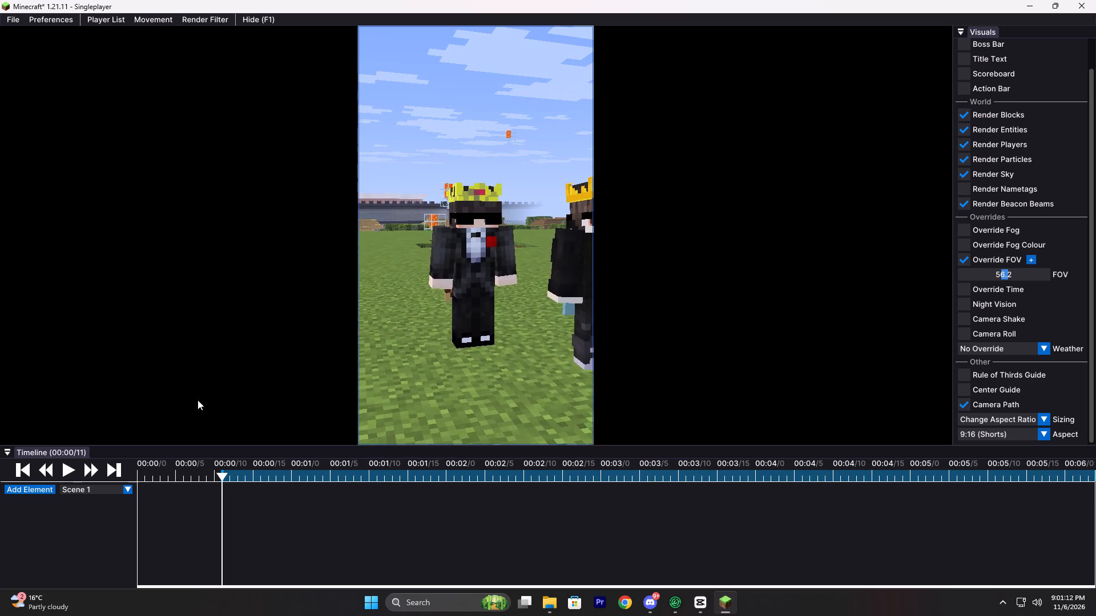
# Enable the time override and move the time to night, about 14460.
pyautogui.click(974, 287)
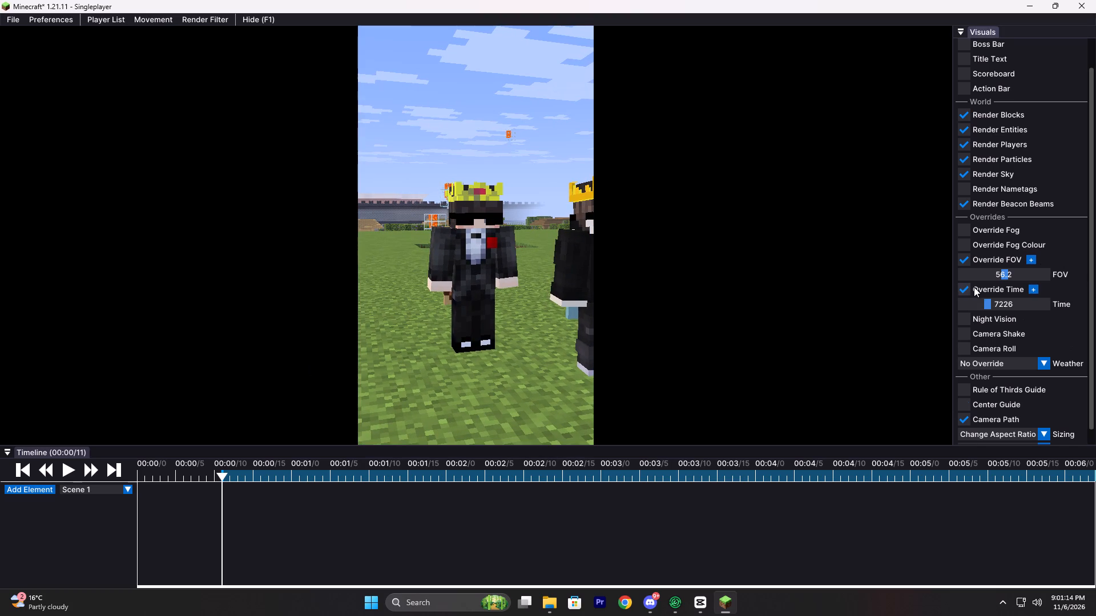
pyautogui.moveTo(989, 305); pyautogui.dragTo(1014, 303)
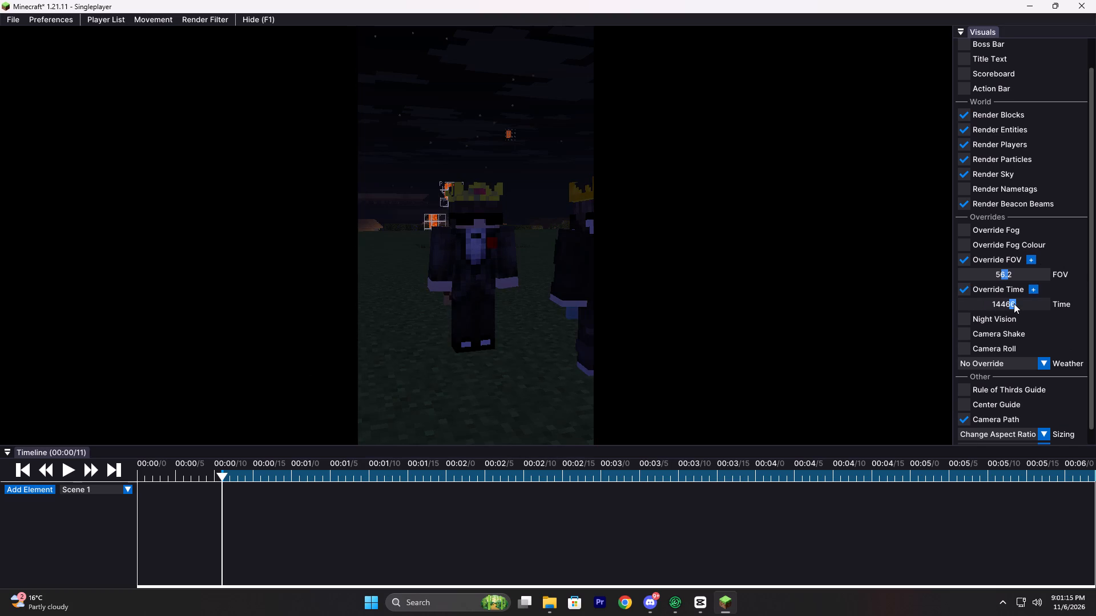
# Bring the time override back to daylight, at 10192.
pyautogui.moveTo(1014, 303); pyautogui.dragTo(998, 307)
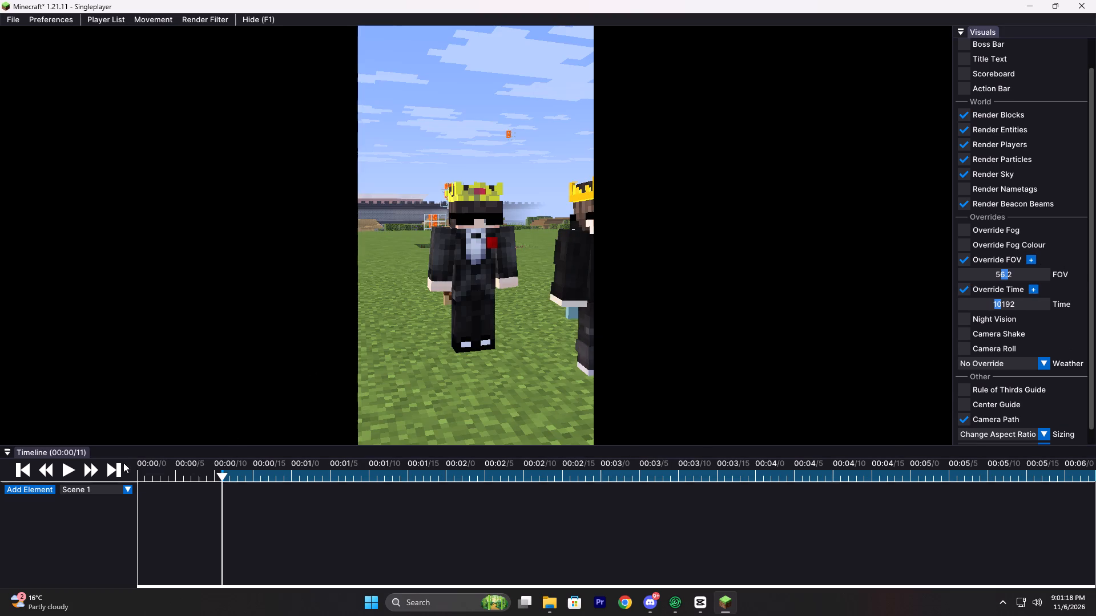
# Add a Camera element to Scene 1 and keyframe the crowned character's framing at tick 11.
pyautogui.click(25, 494)
pyautogui.click(34, 492)
pyautogui.doubleClick(54, 476)
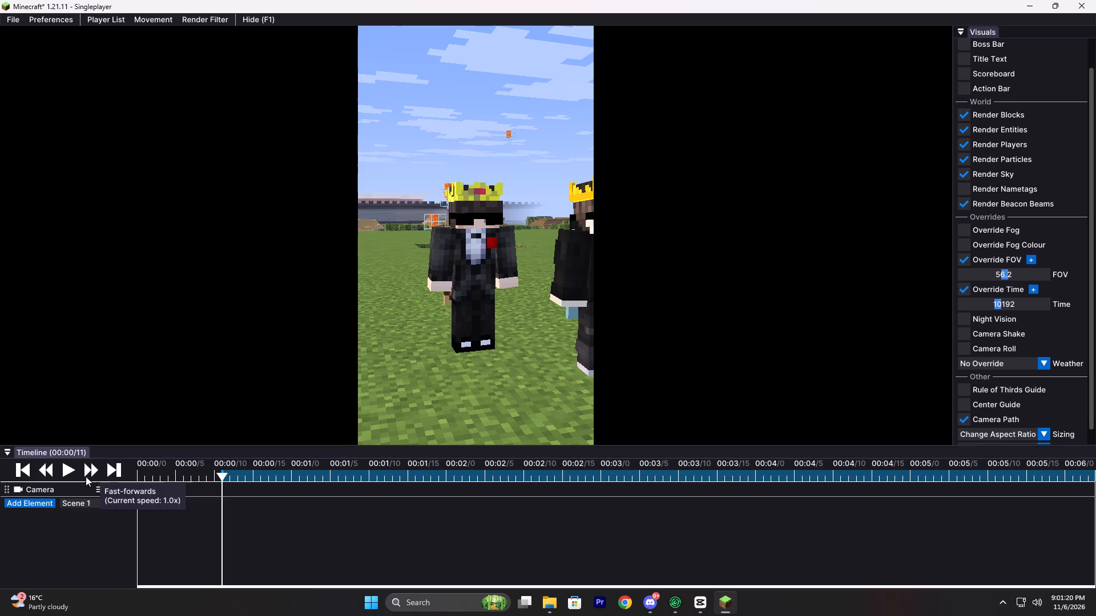
pyautogui.click(124, 488)
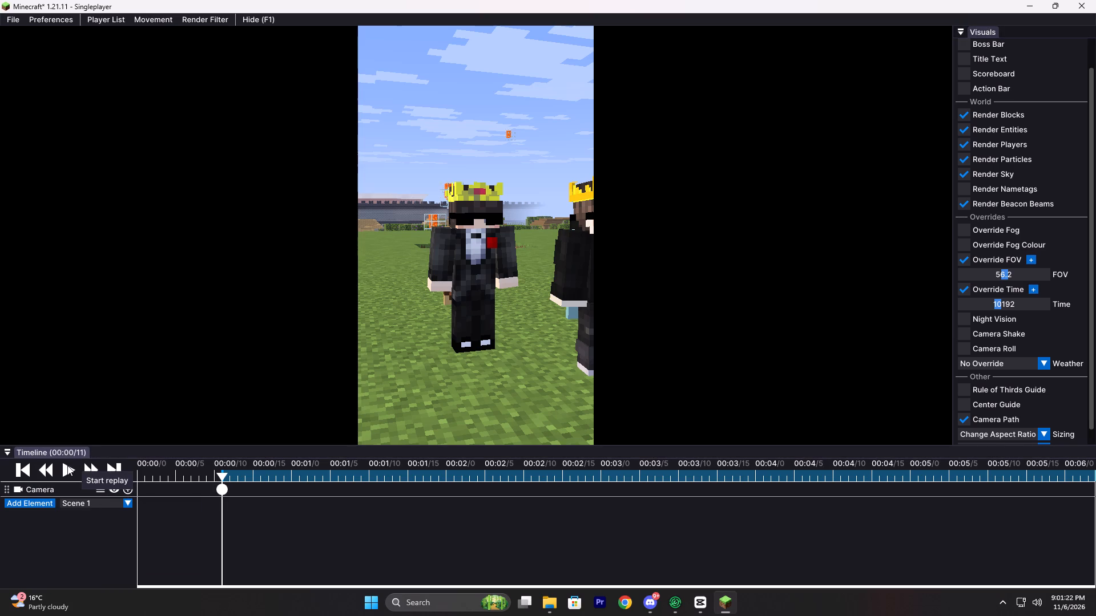
# Advance the replay to tick 41, slide the camera along the lineup to the black character with the red flower, and add a camera keyframe.
pyautogui.click(67, 465)
pyautogui.click(67, 465)
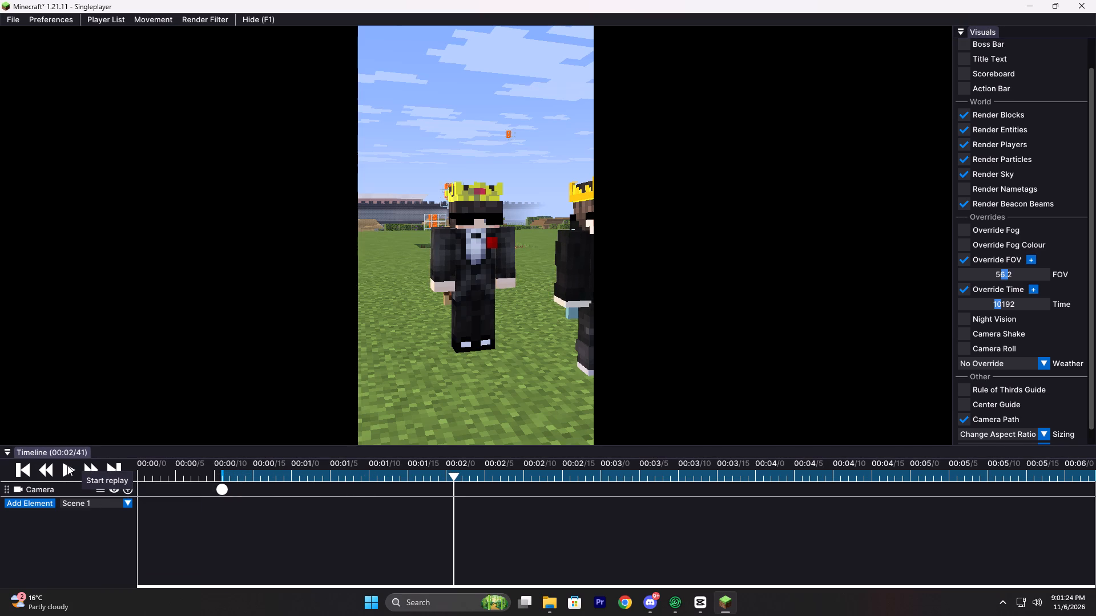
pyautogui.press('d')
pyautogui.press('d')
pyautogui.press('d')
pyautogui.press('d')
pyautogui.press('d')
pyautogui.write('aa')
pyautogui.write('daa')
pyautogui.click(130, 490)
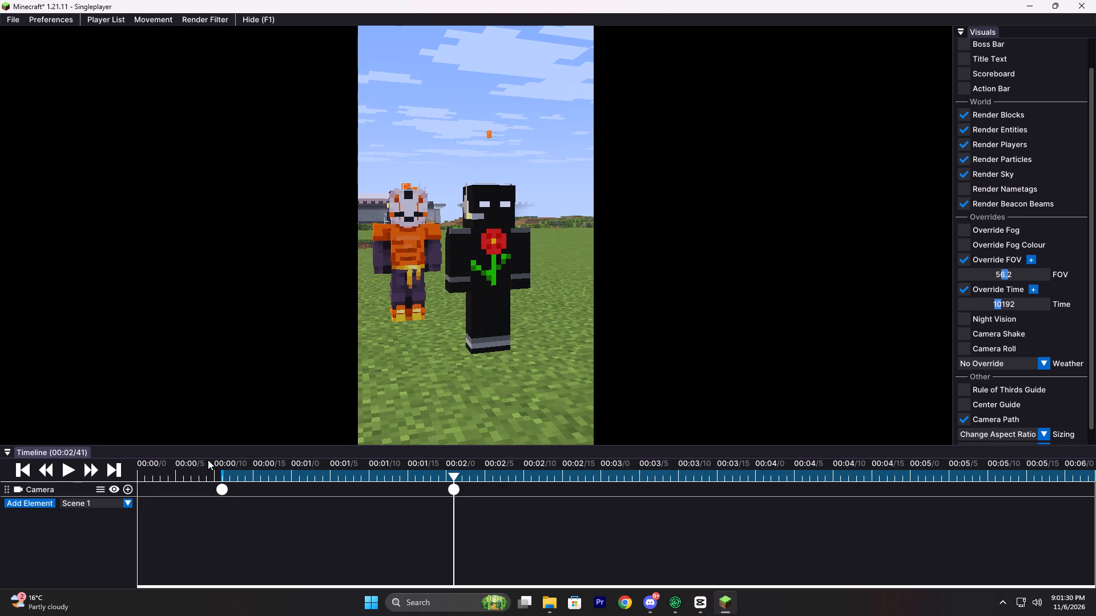
# Play the camera move back from the first keyframe to check its speed and framing.
pyautogui.click(208, 460)
pyautogui.doubleClick(219, 463)
pyautogui.click(61, 469)
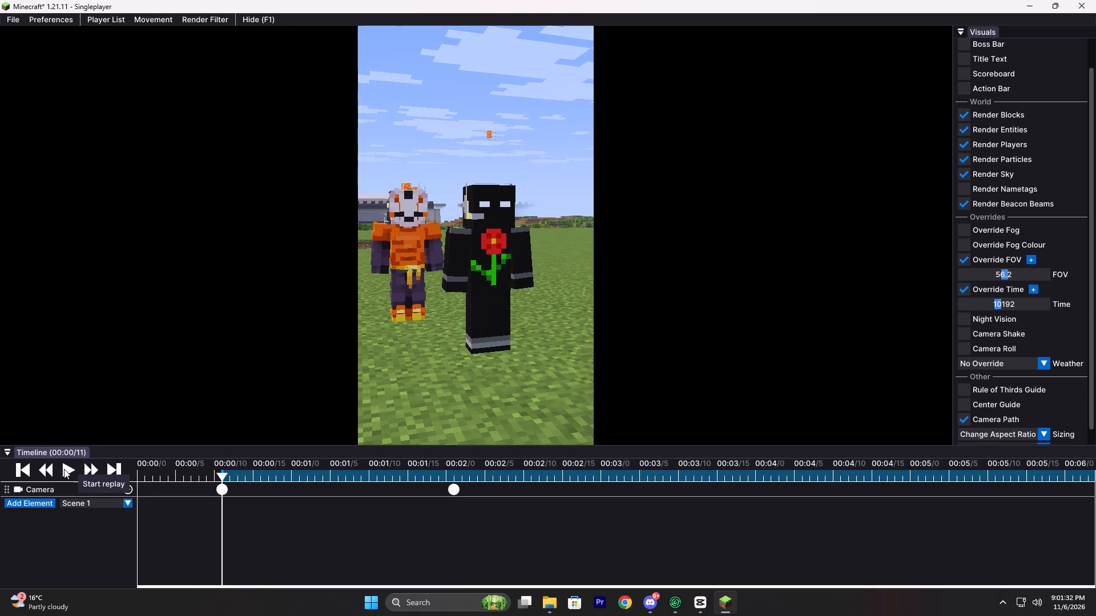
pyautogui.click(65, 470)
pyautogui.click(65, 470)
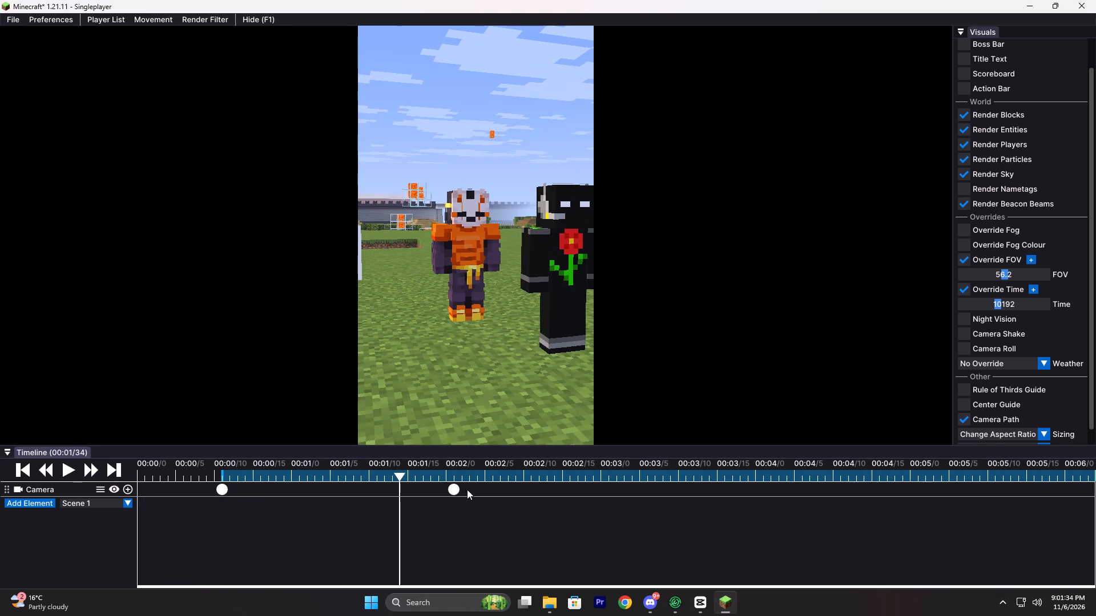
pyautogui.click(75, 464)
pyautogui.click(75, 464)
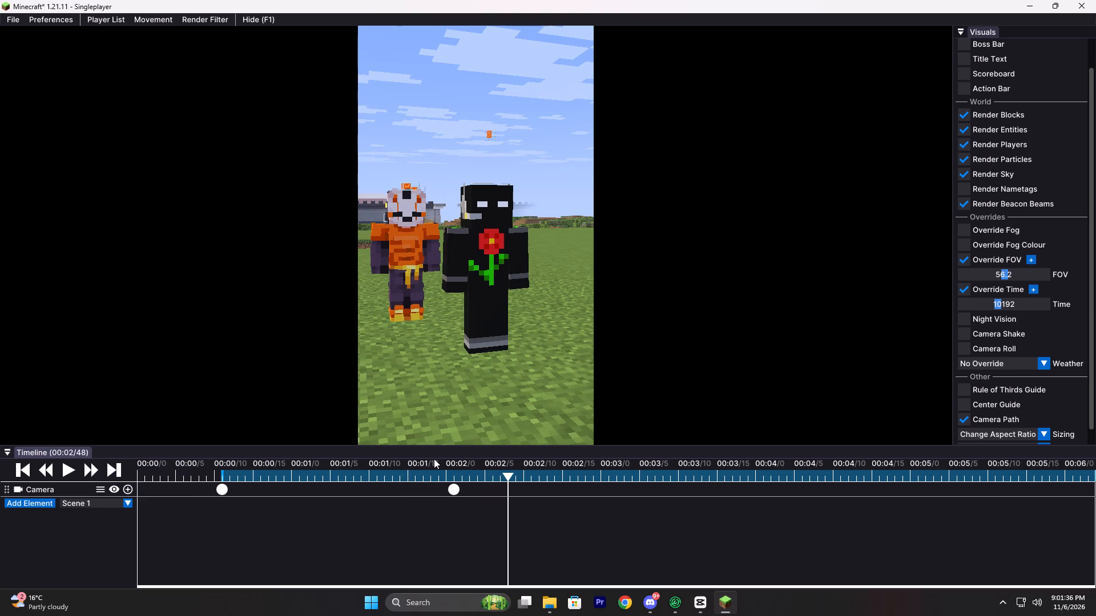
# Slow the camera move by shifting its second keyframe to tick 60, and end the export range there.
pyautogui.moveTo(457, 492); pyautogui.dragTo(607, 504)
pyautogui.click(594, 459)
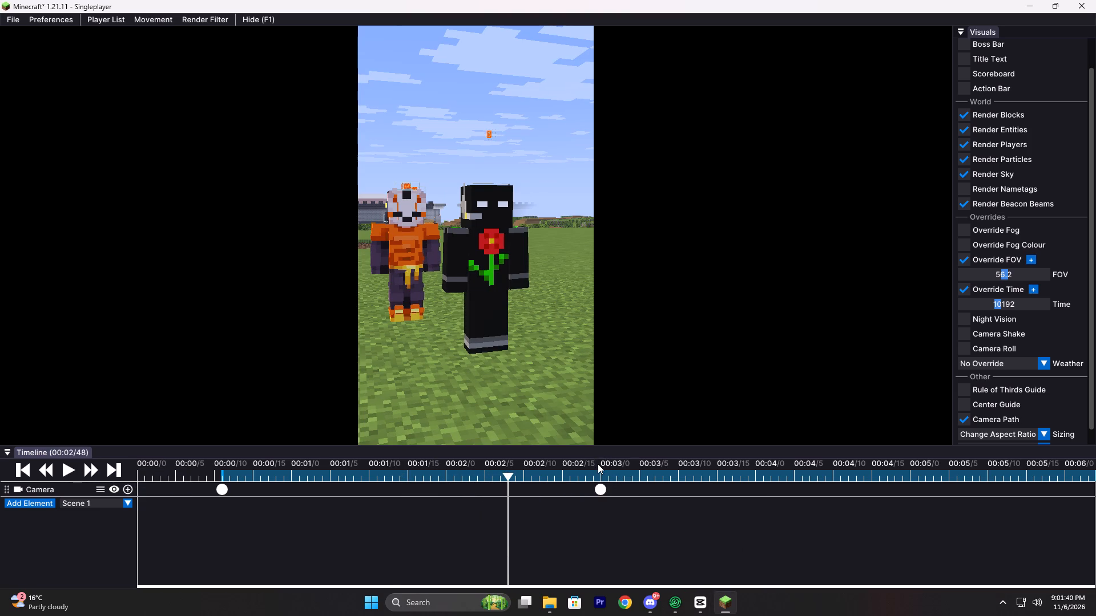
pyautogui.click(601, 462)
pyautogui.press('o')
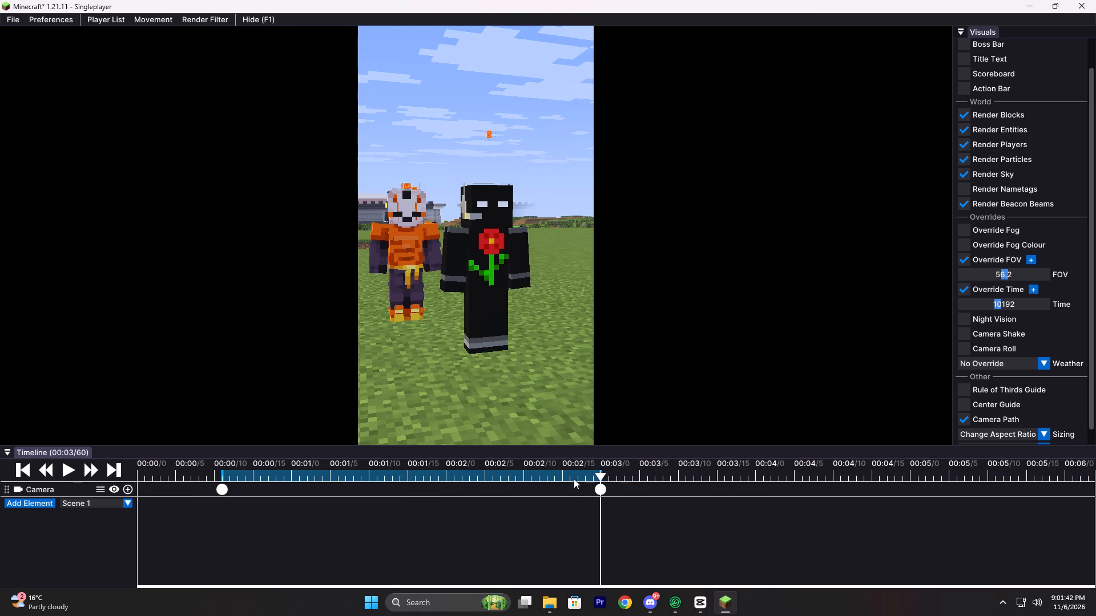
# Export ticks 11 to 60 as a 1080 x 1920 MP4 video at 60 fps with the H264 codec.
pyautogui.click(17, 19)
pyautogui.click(31, 39)
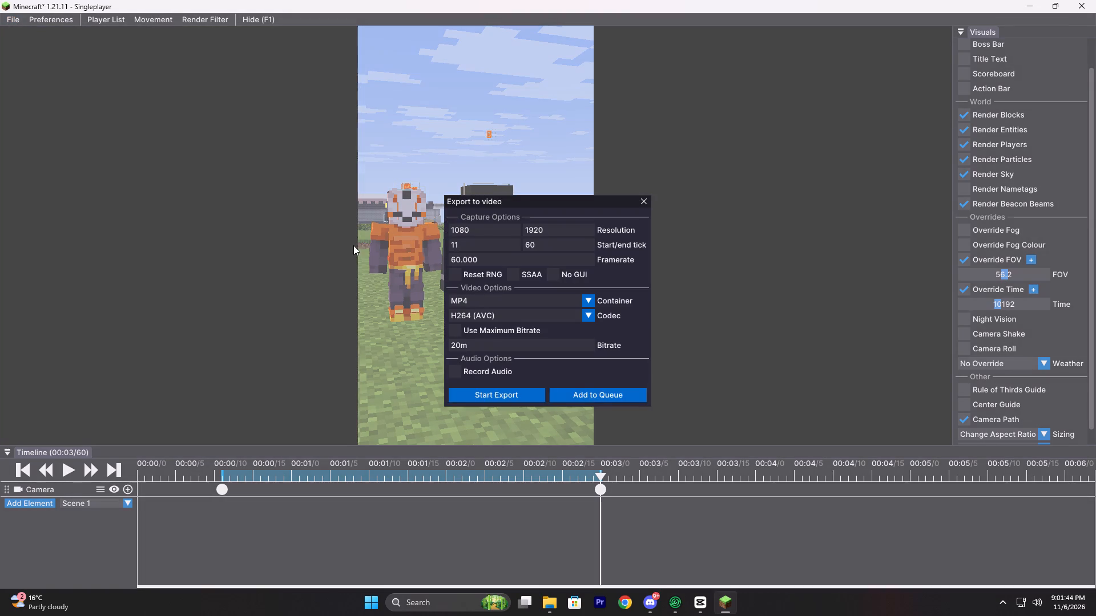
pyautogui.click(507, 398)
pyautogui.click(449, 303)
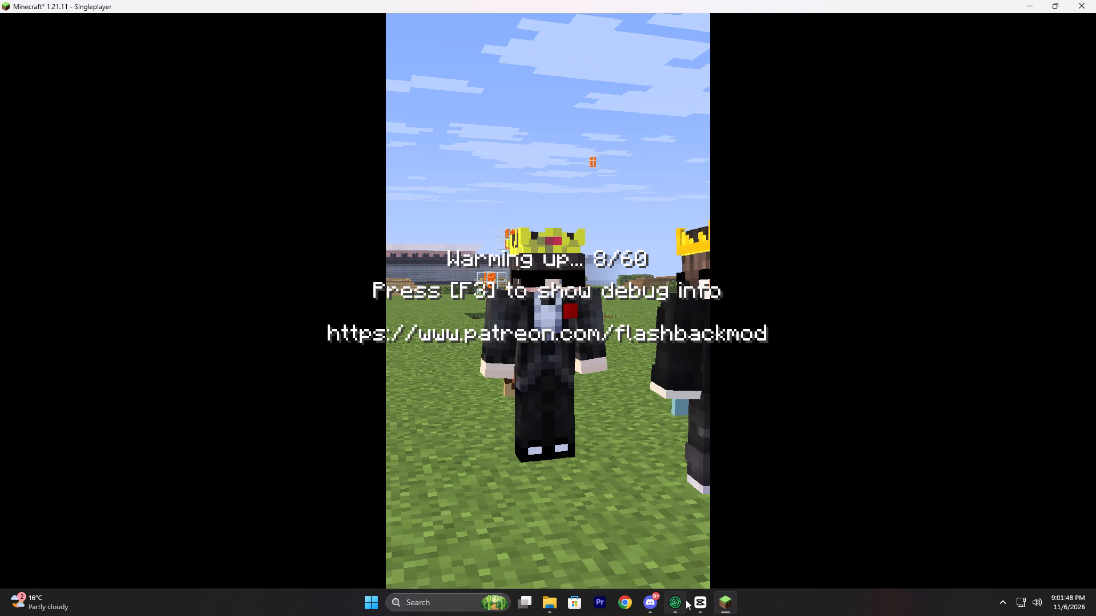
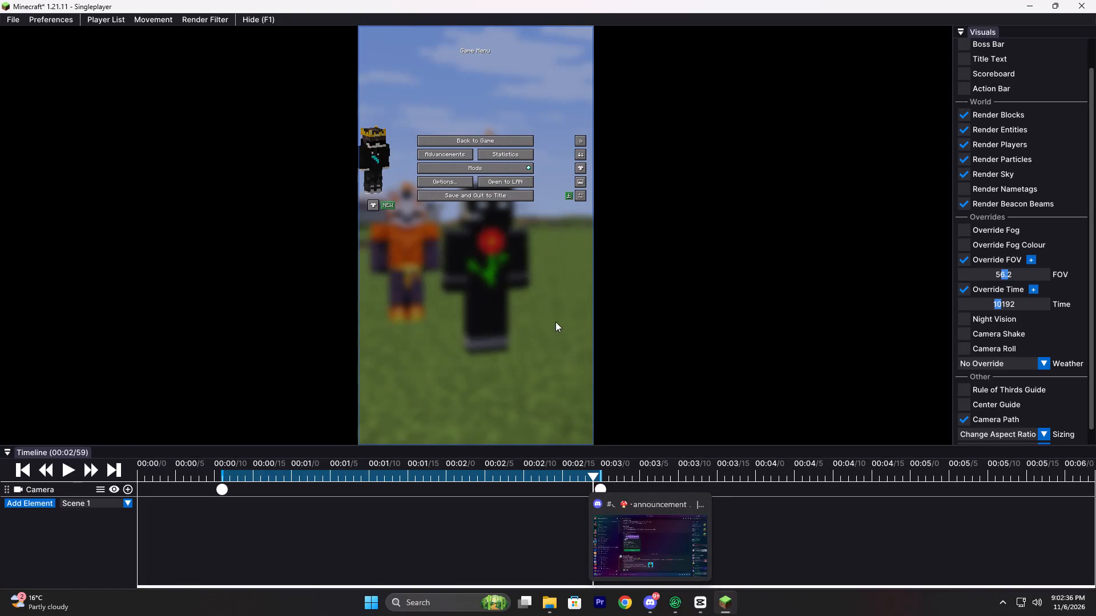
# Switch to CapCut and add the 2026-11-06T21_01_45 video from the Videos folder directly after the 2026-11-06T20_54_50 clip on the timeline.
pyautogui.click(479, 141)
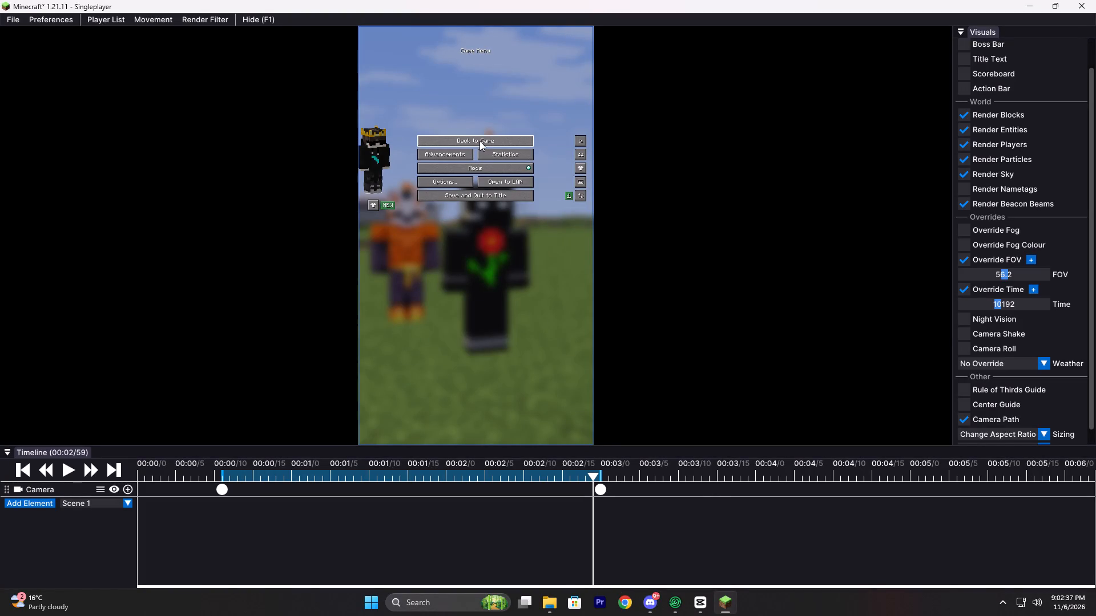
pyautogui.click(703, 598)
pyautogui.click(559, 601)
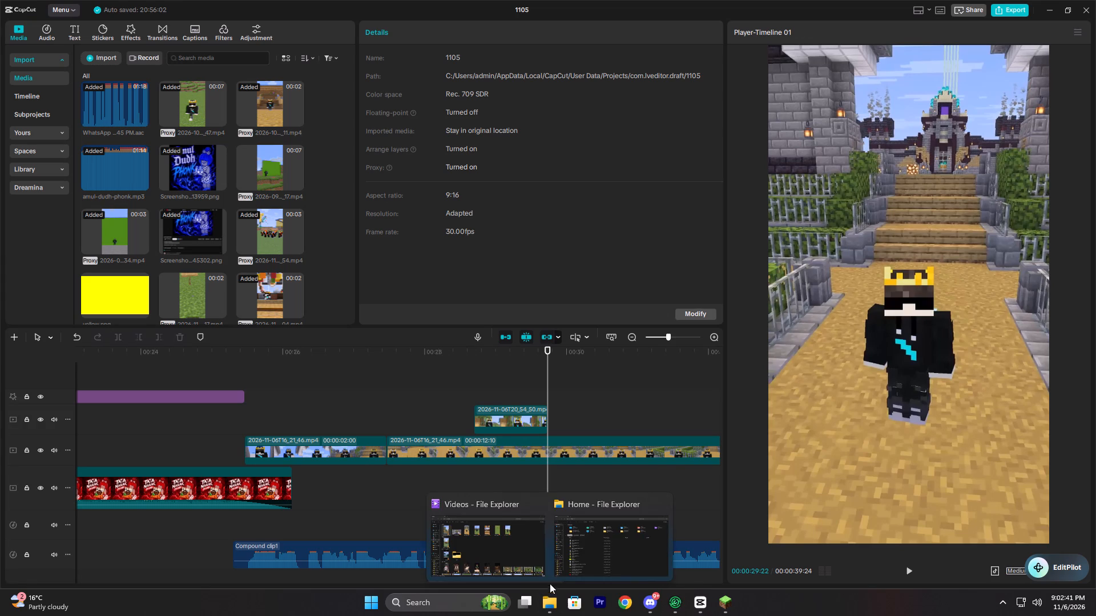
pyautogui.click(530, 556)
pyautogui.moveTo(716, 175); pyautogui.dragTo(714, 176, button='right')
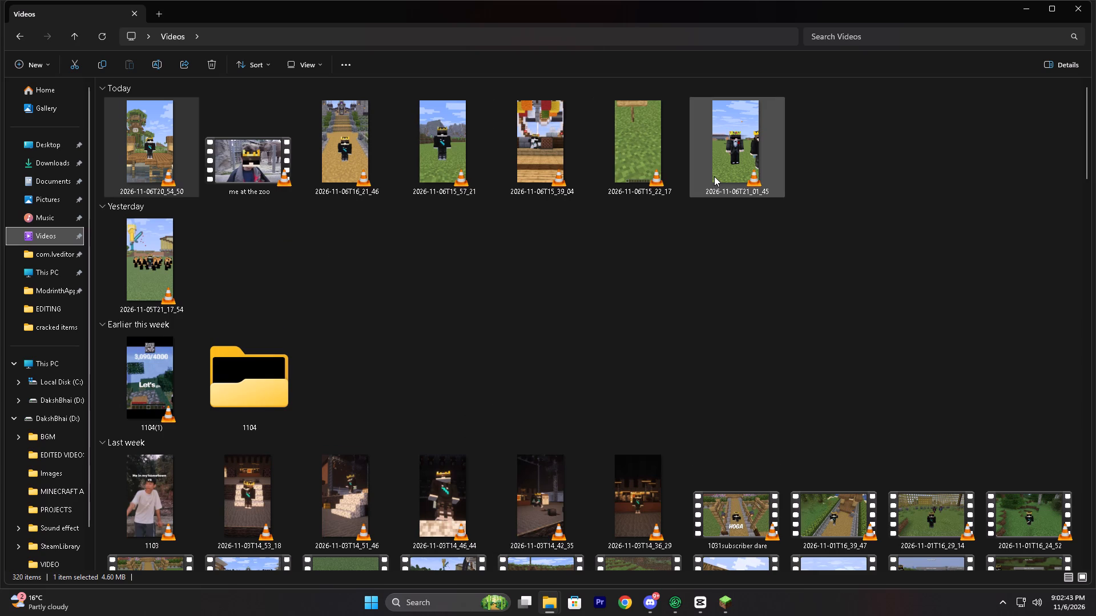
pyautogui.moveTo(714, 176); pyautogui.dragTo(707, 607, button='right')
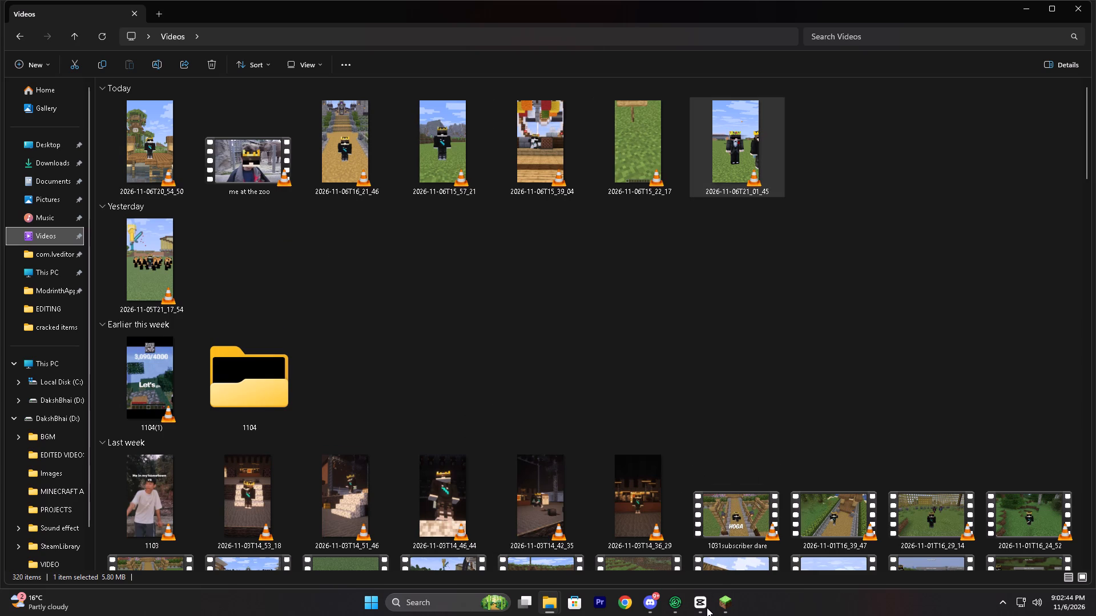
pyautogui.moveTo(707, 607); pyautogui.dragTo(697, 528, button='right')
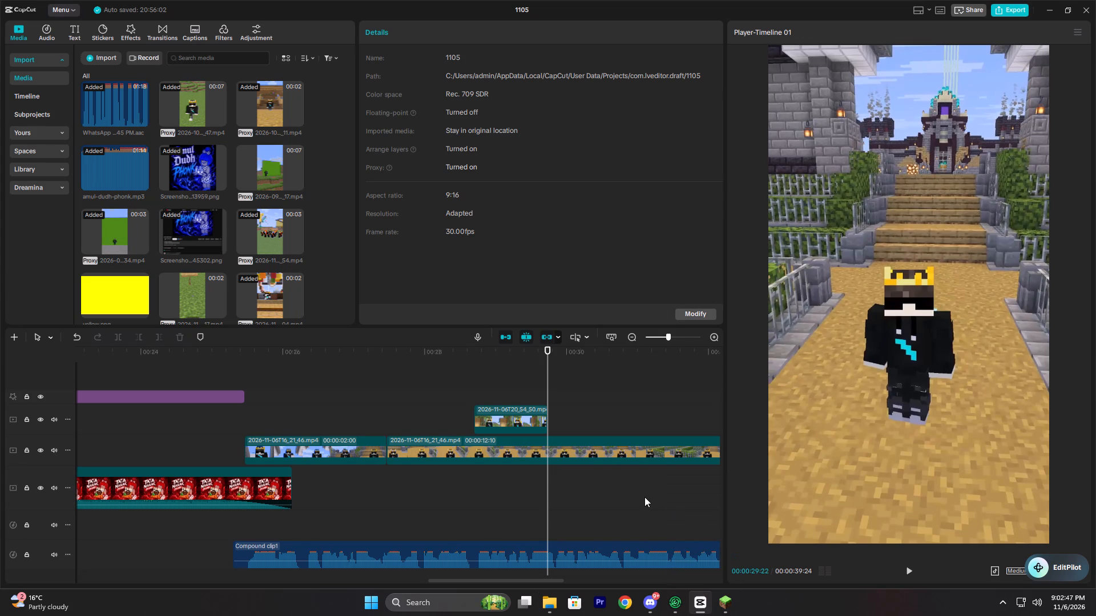
# Play the timeline from the 2026-11-06T20_54_50 clip into the new lineup pan to check the pan's timing.
pyautogui.click(520, 394)
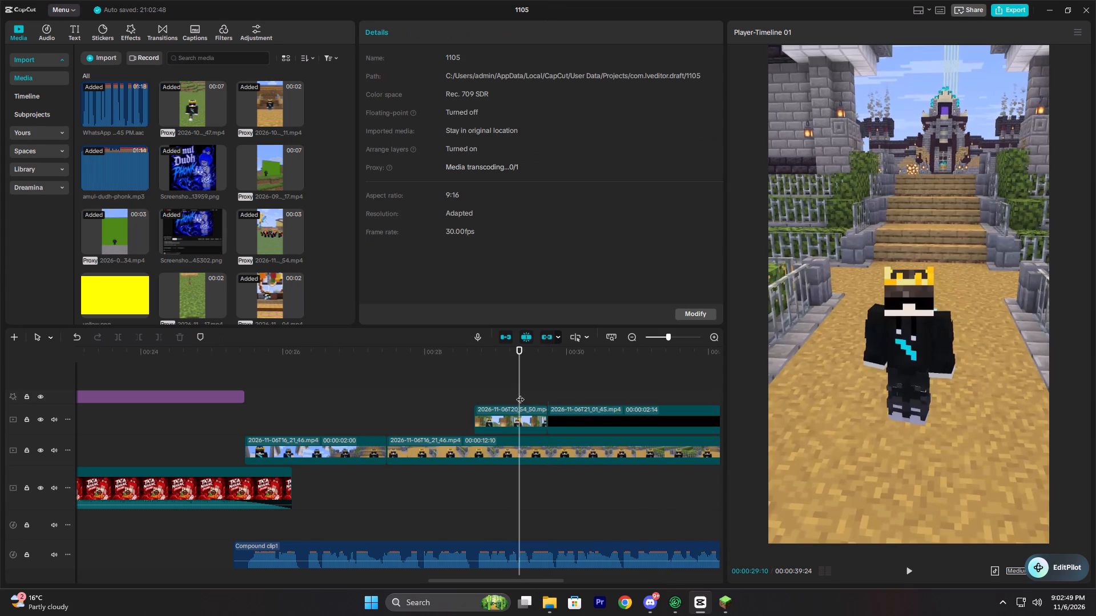
pyautogui.press('space')
pyautogui.click(487, 386)
pyautogui.doubleClick(483, 387)
pyautogui.click(479, 386)
pyautogui.press('space')
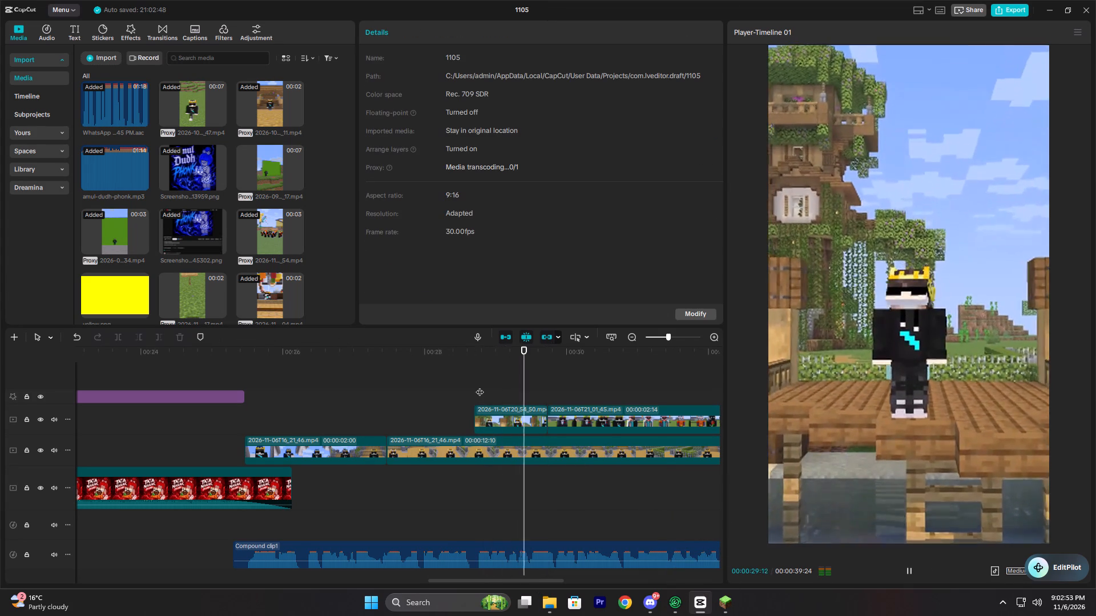
pyautogui.press('space')
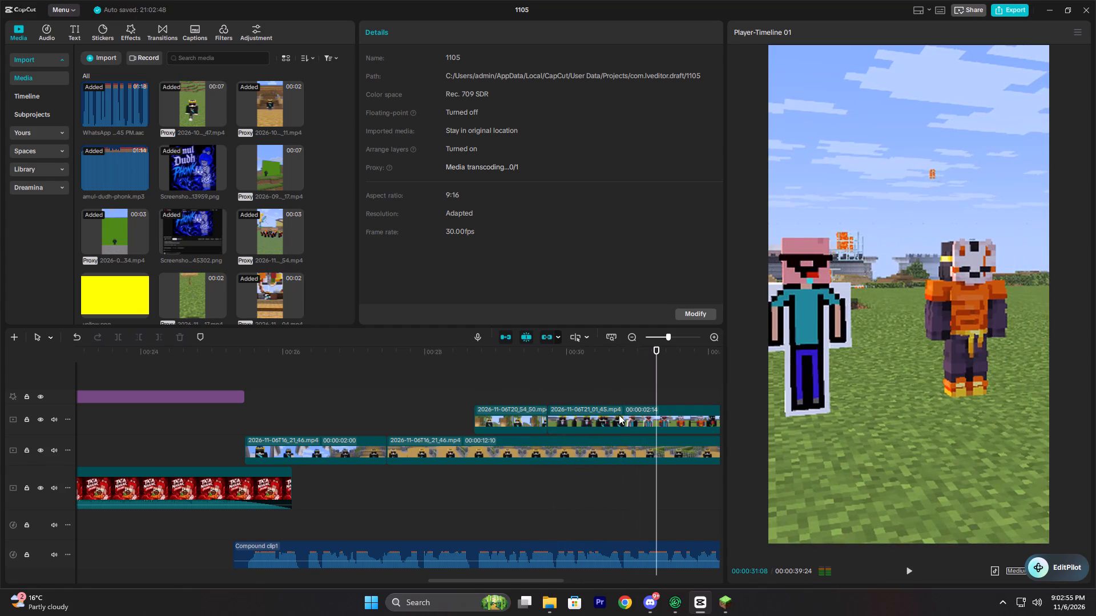
pyautogui.press('space')
pyautogui.press('space')
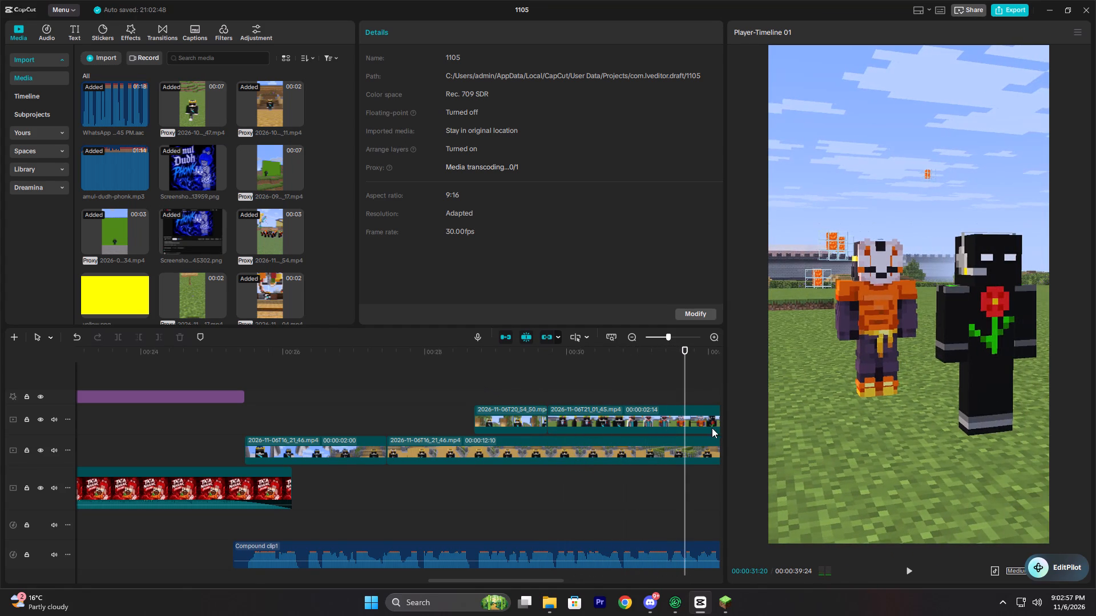
# Trim the start of the lineup clip up to 00:00:30:04 and move the clip back against the 2026-11-06T20_54_50 clip.
pyautogui.click(548, 390)
pyautogui.press('space')
pyautogui.press('space')
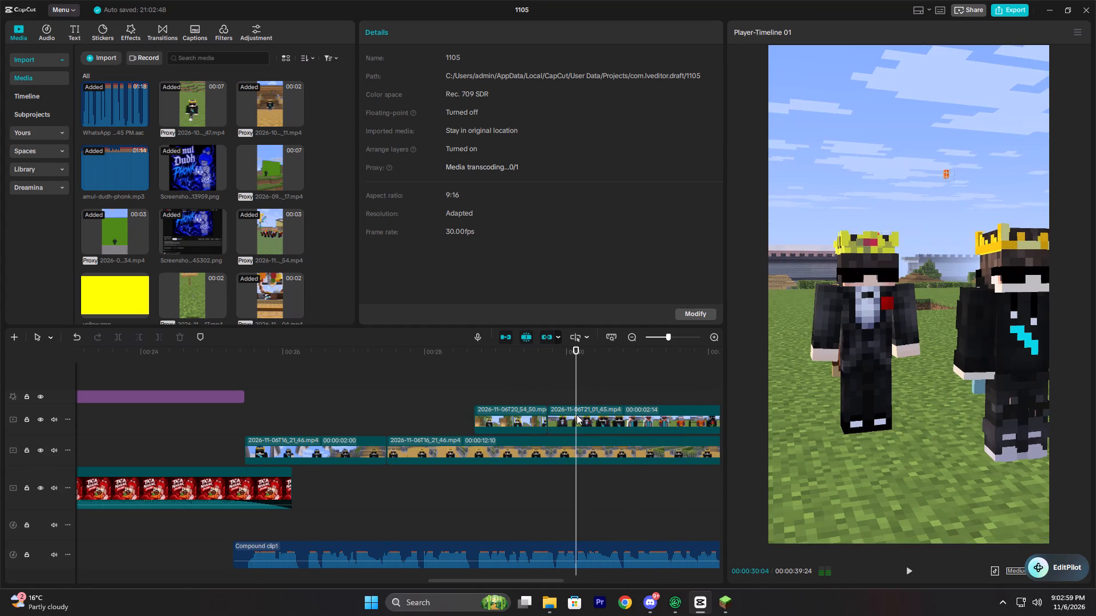
pyautogui.click(578, 416)
pyautogui.press('q')
pyautogui.moveTo(597, 418); pyautogui.dragTo(576, 420)
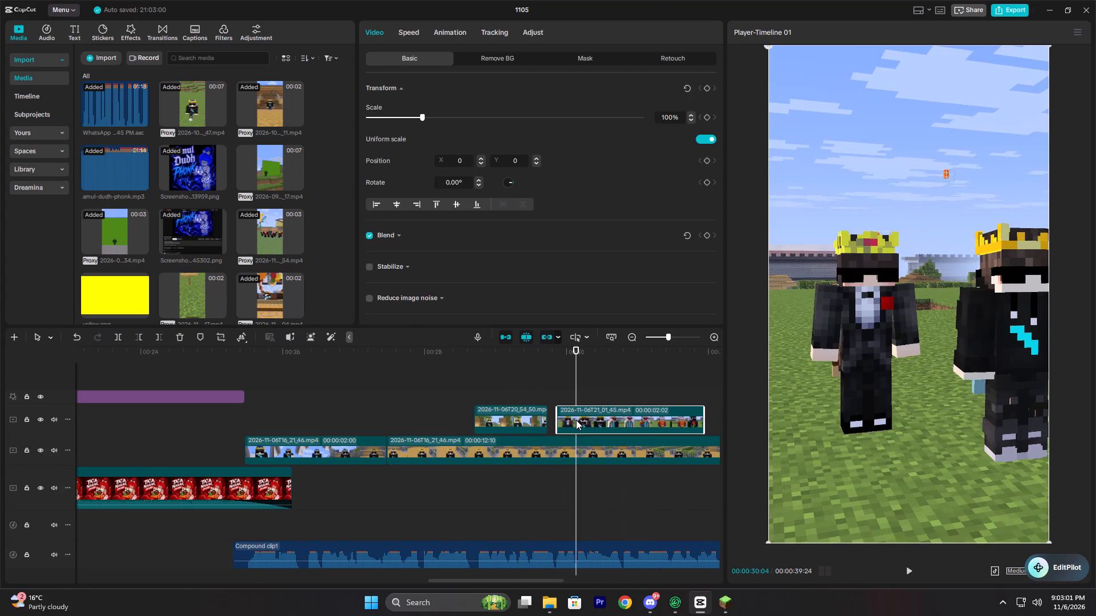
pyautogui.moveTo(576, 420); pyautogui.dragTo(572, 422)
# Play the trimmed lineup clip repeatedly against the voice-over to find where it should end.
pyautogui.click(552, 392)
pyautogui.click(546, 392)
pyautogui.press('space')
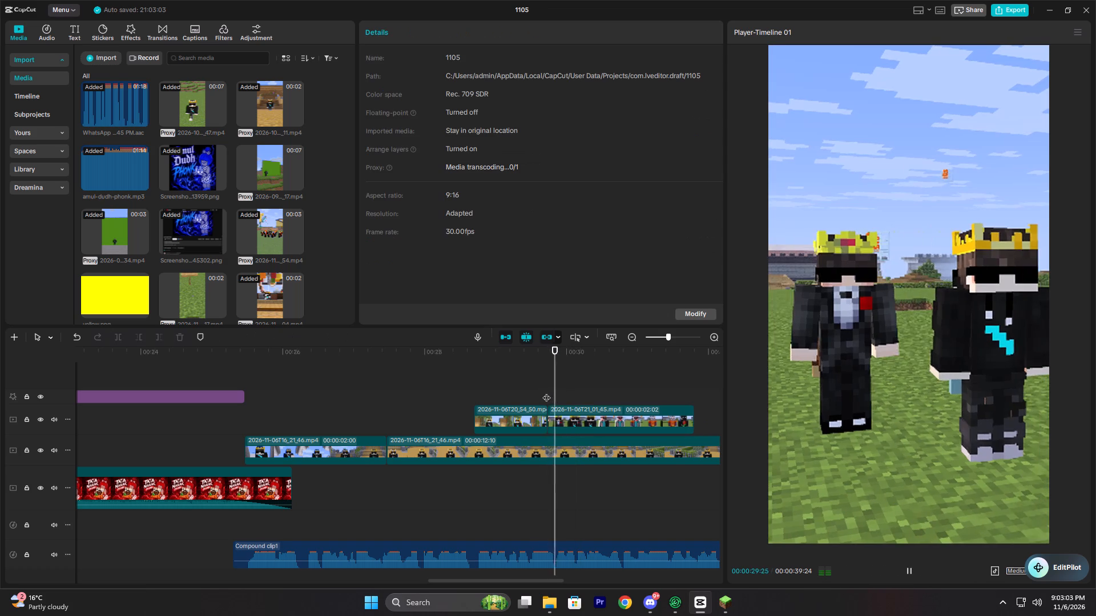
pyautogui.press('space')
pyautogui.press('space')
pyautogui.click(622, 420)
pyautogui.press('space')
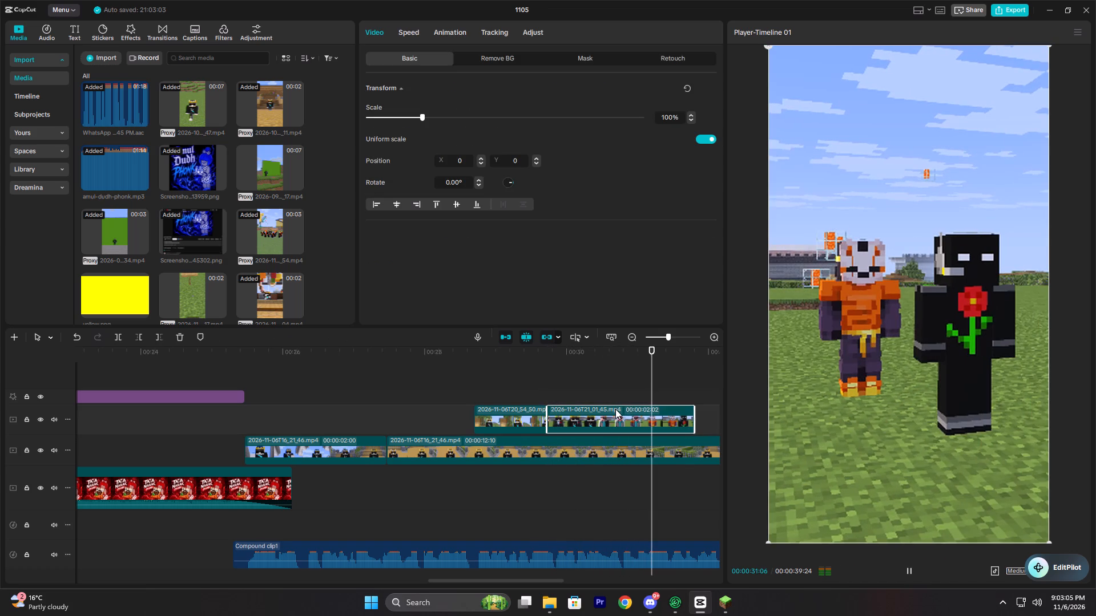
pyautogui.click(597, 395)
pyautogui.press('space')
pyautogui.press('space')
pyautogui.click(639, 417)
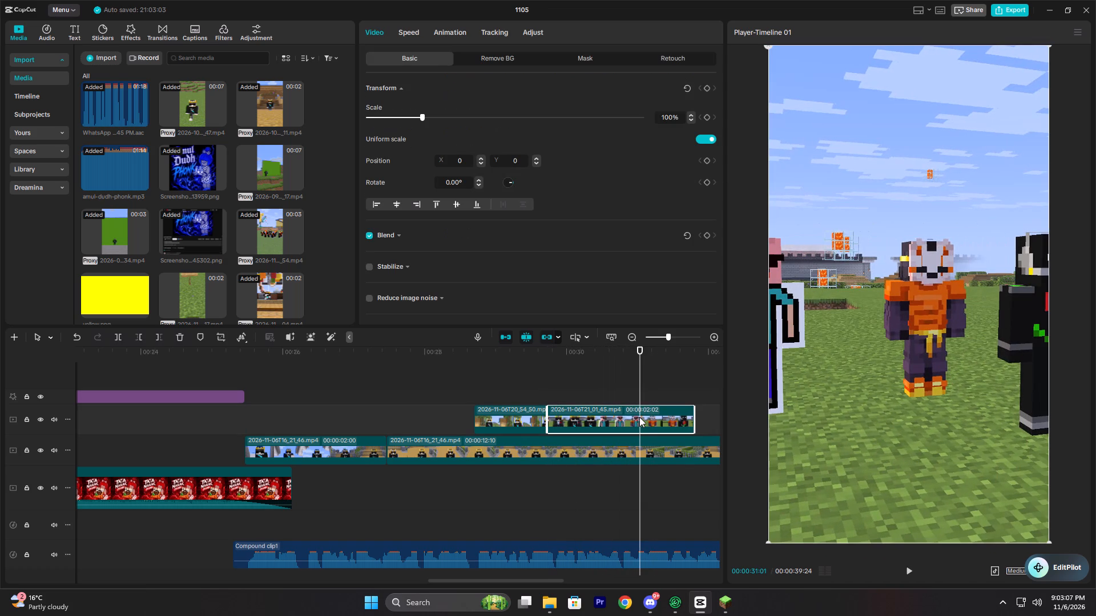
pyautogui.press('space')
pyautogui.press('space')
# Trim the end of the lineup clip to about 00:00:31:07 and play across the cut.
pyautogui.click(622, 395)
pyautogui.click(594, 391)
pyautogui.press('space')
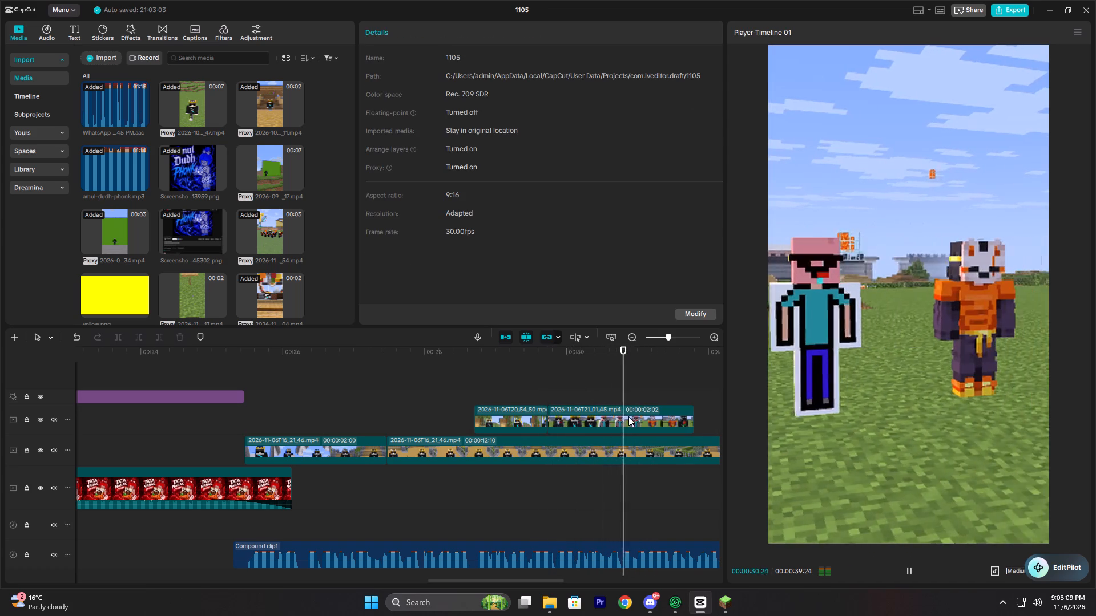
pyautogui.press('space')
pyautogui.click(640, 419)
pyautogui.write('w')
pyautogui.press('space')
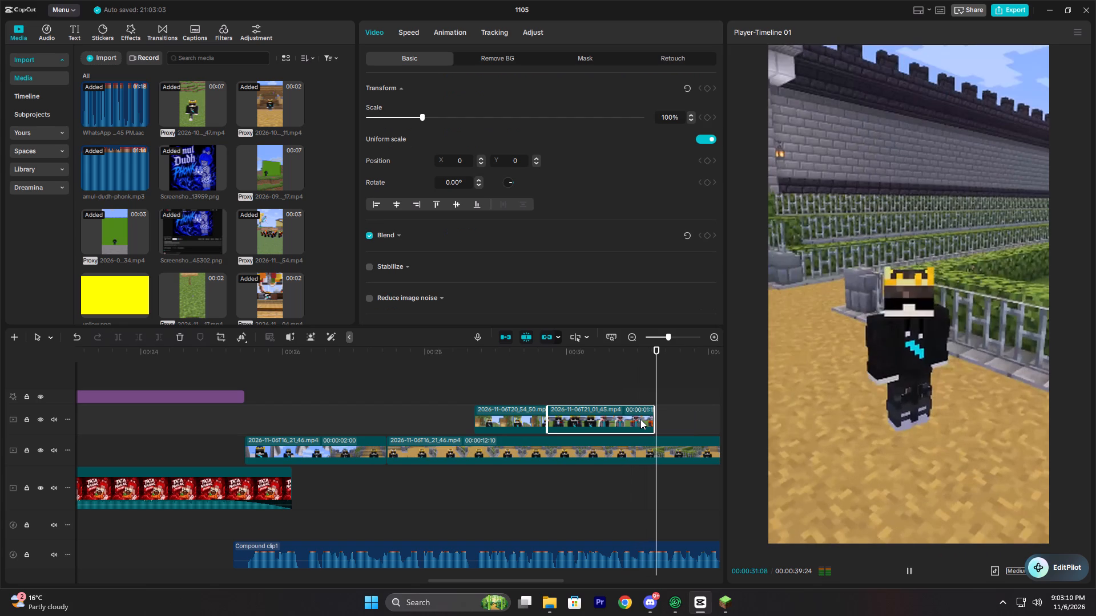
pyautogui.press('space')
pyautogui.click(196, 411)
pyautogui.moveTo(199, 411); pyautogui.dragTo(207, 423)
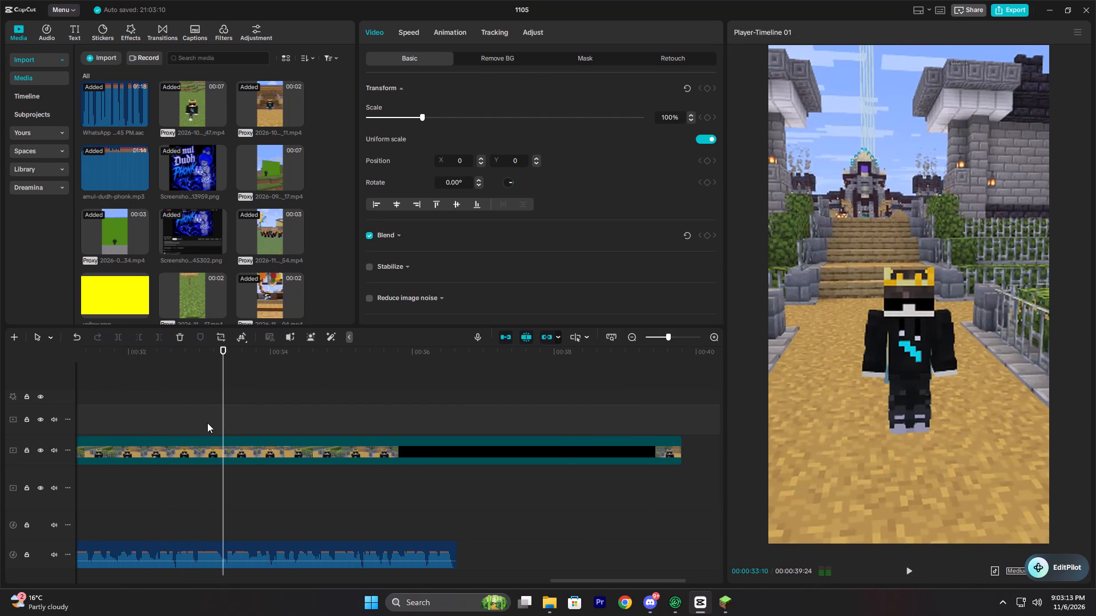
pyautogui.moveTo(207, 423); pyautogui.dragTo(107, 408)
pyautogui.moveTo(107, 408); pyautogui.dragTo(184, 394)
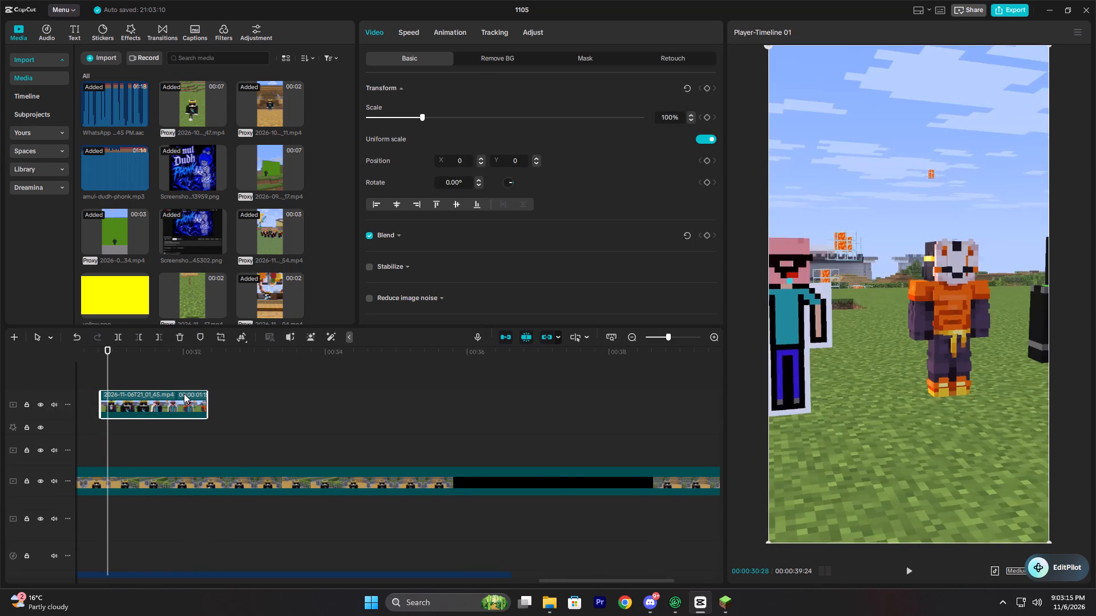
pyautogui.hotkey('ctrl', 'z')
# Play the section following the lineup clip to hear what the next overlay shot has to illustrate.
pyautogui.press('space')
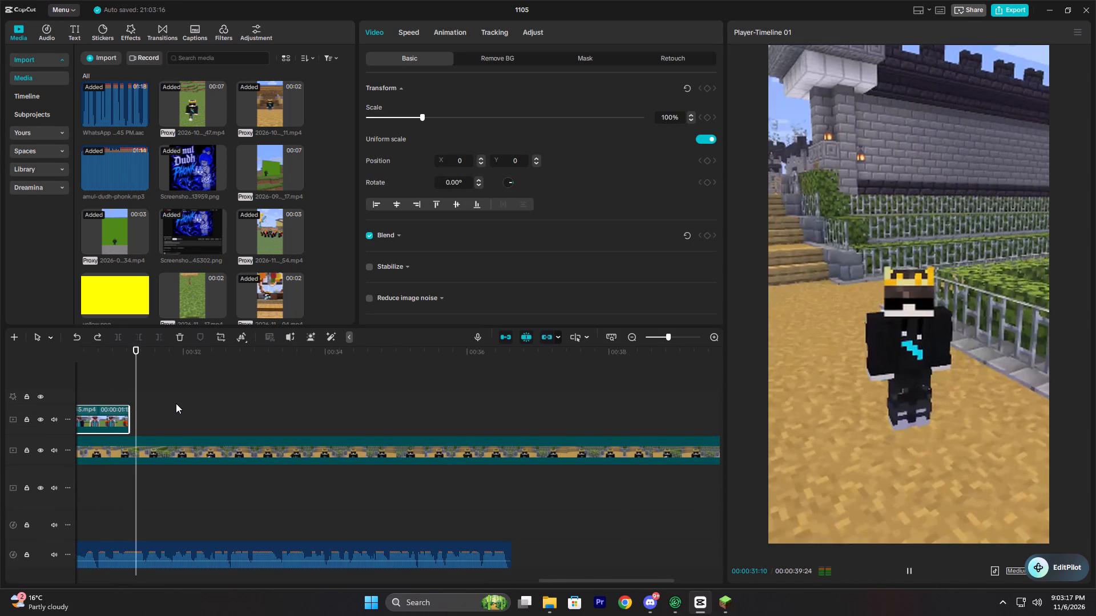
pyautogui.press('space')
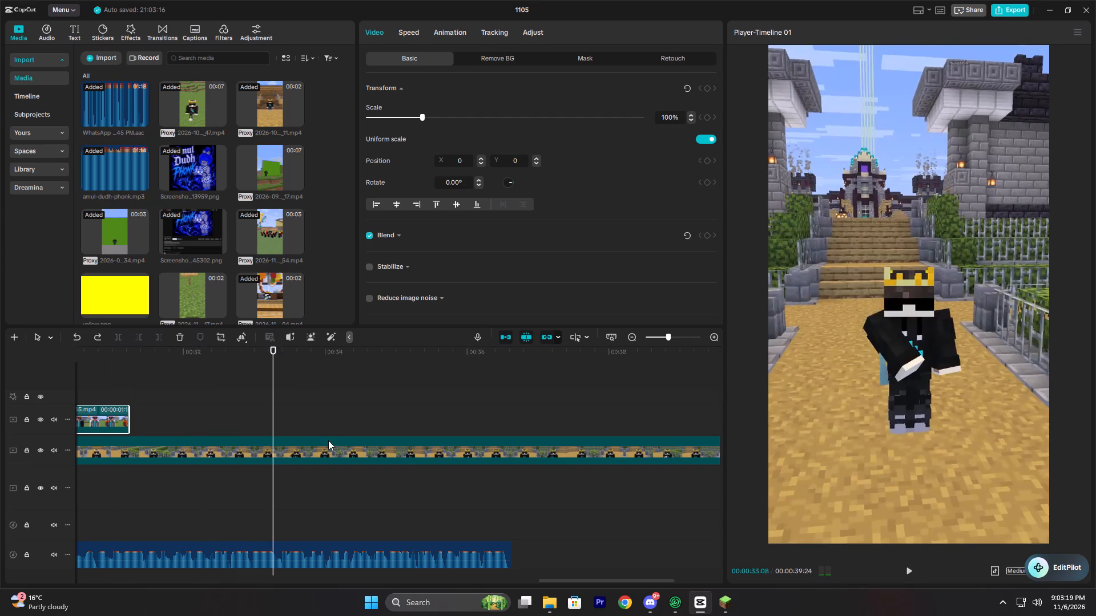
pyautogui.press('space')
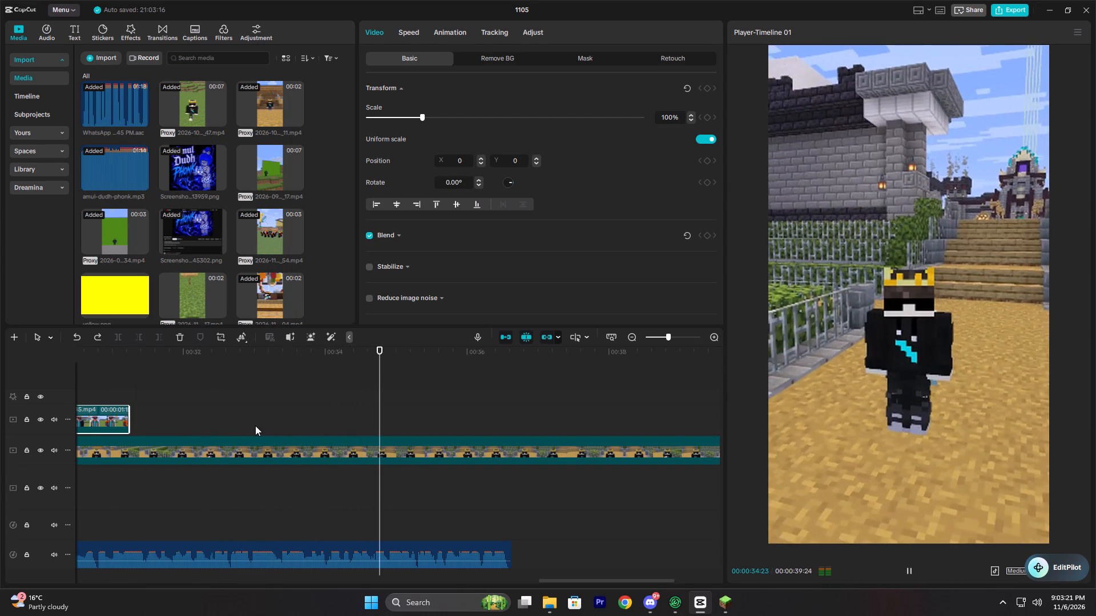
pyautogui.press('space')
pyautogui.click(223, 414)
# Leave CapCut, bring up the Minecraft replay, and switch on to Chrome.
pyautogui.click(710, 609)
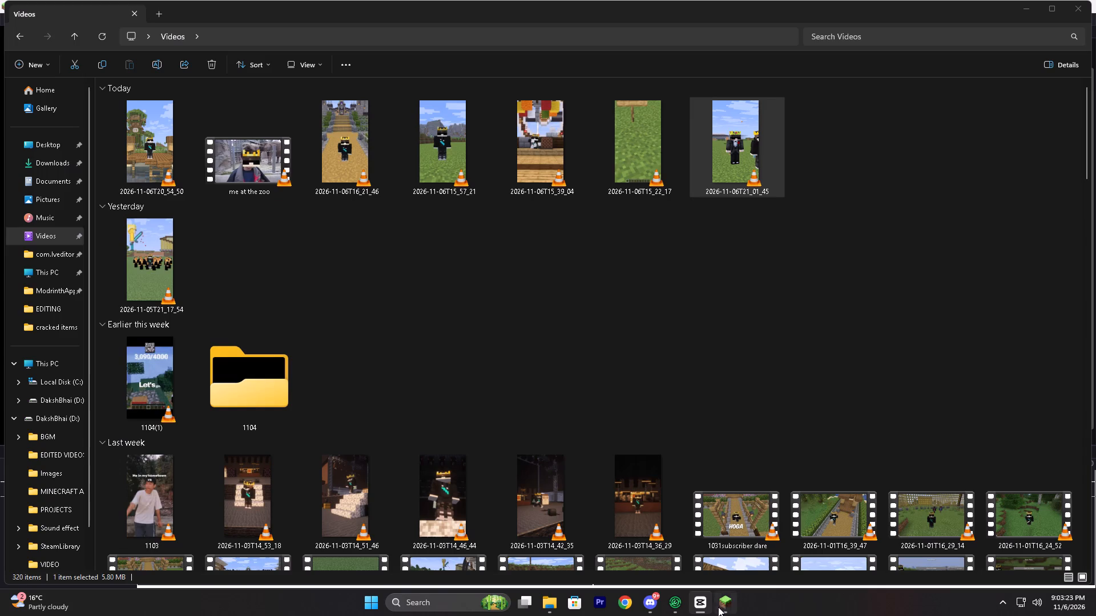
pyautogui.click(724, 605)
pyautogui.click(620, 598)
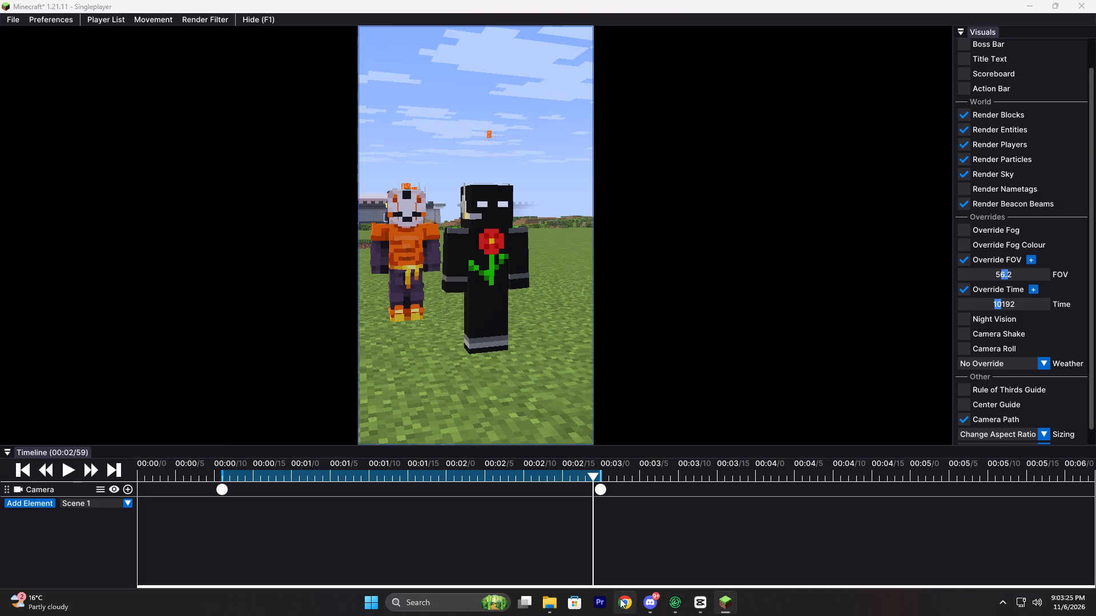
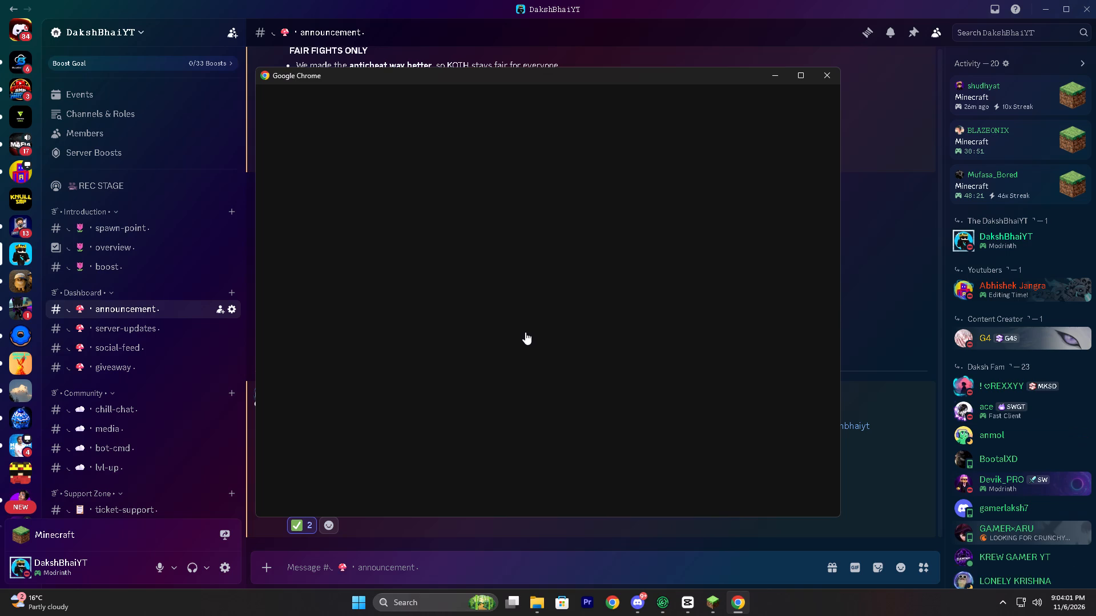
# Maximize the Chrome window and open YouTube from the new tab page's YT shortcut.
pyautogui.click(797, 81)
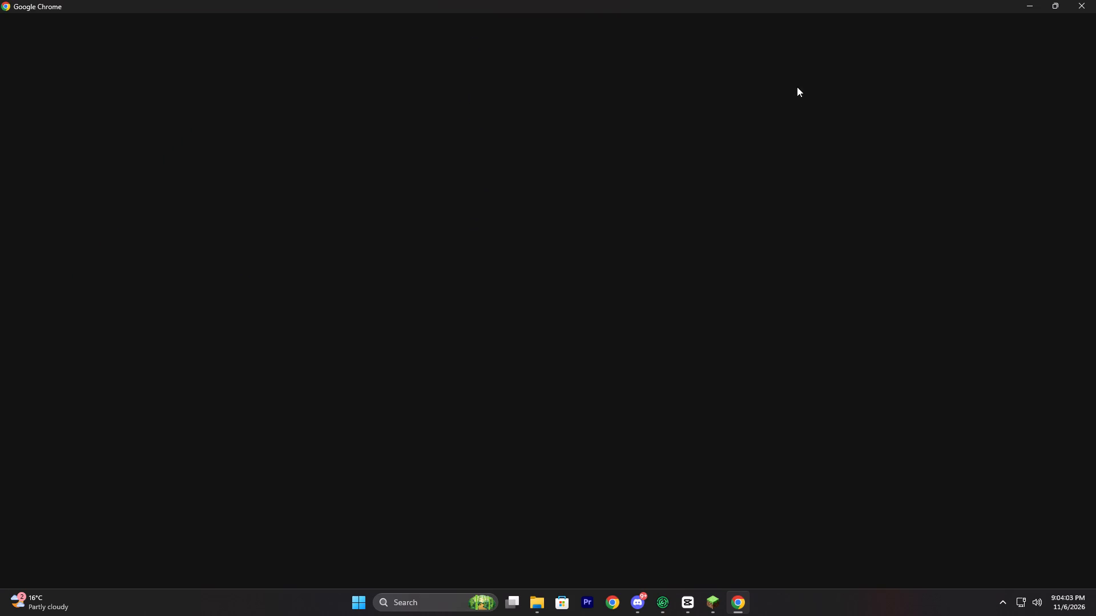
pyautogui.click(549, 341)
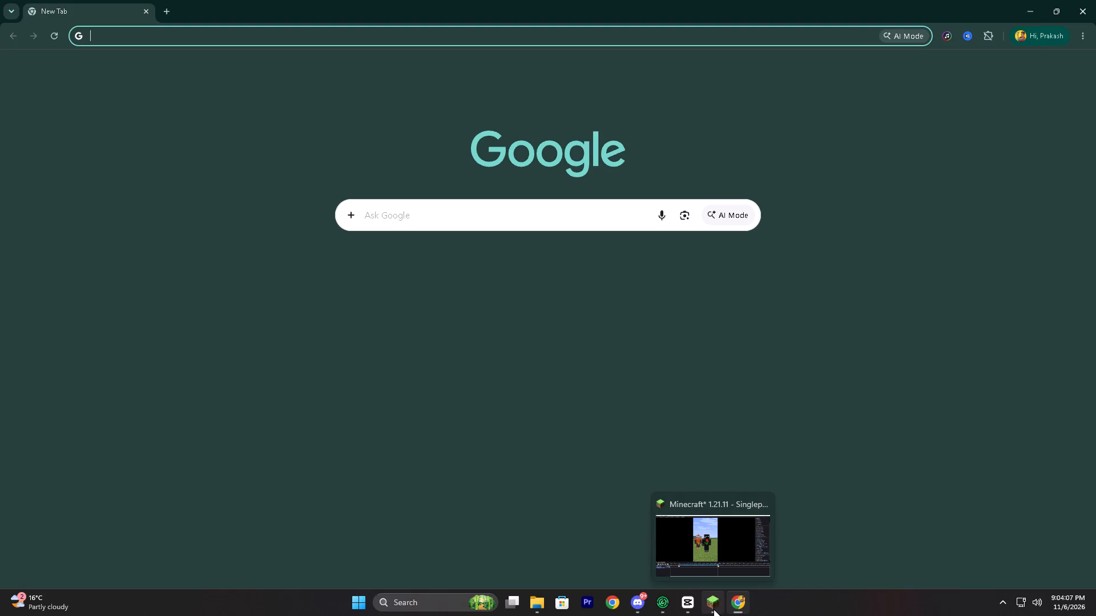
pyautogui.click(501, 316)
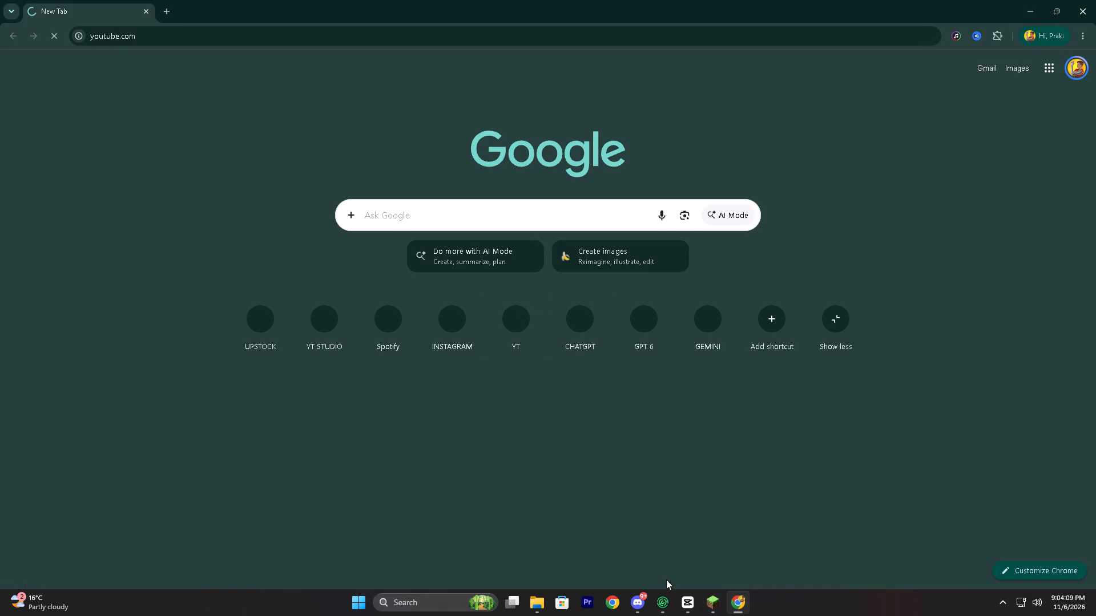